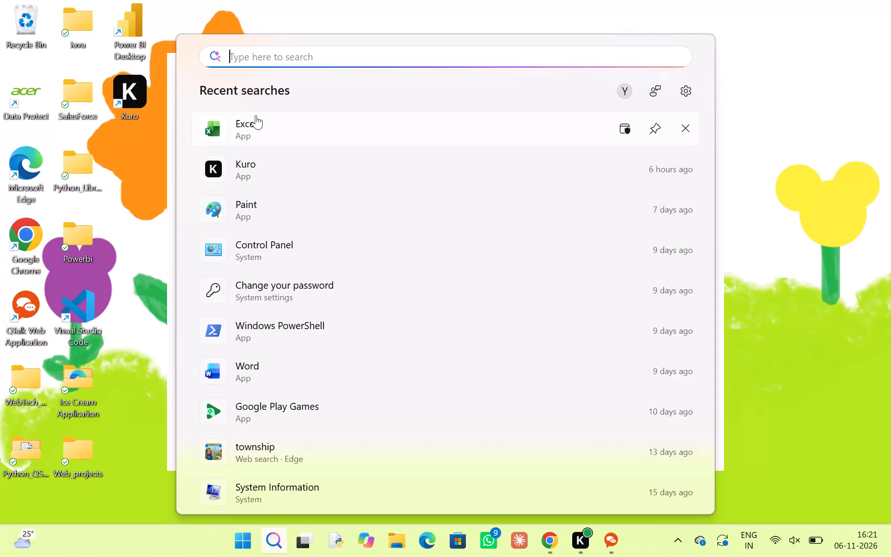
Launch Excel and open the Data Cleaning Start workbook from the Downloads folder.
double_click(256, 115)
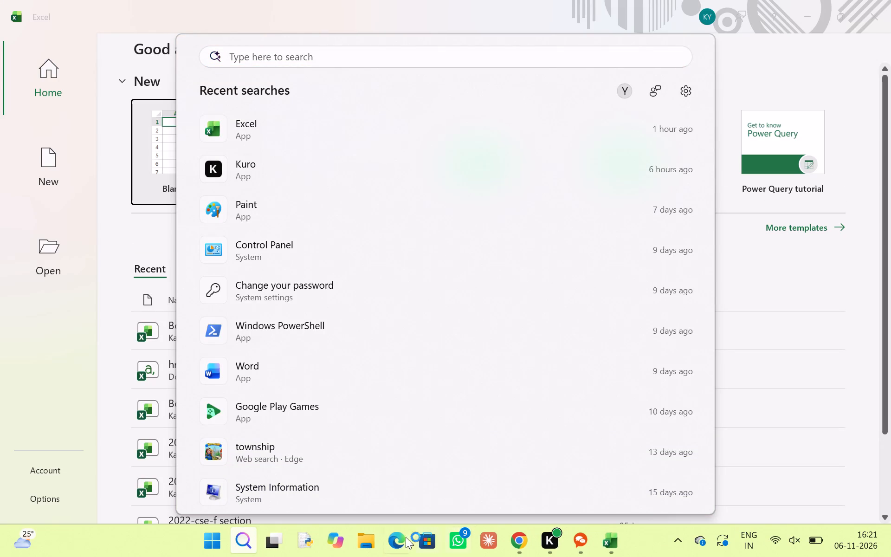
left_click(367, 542)
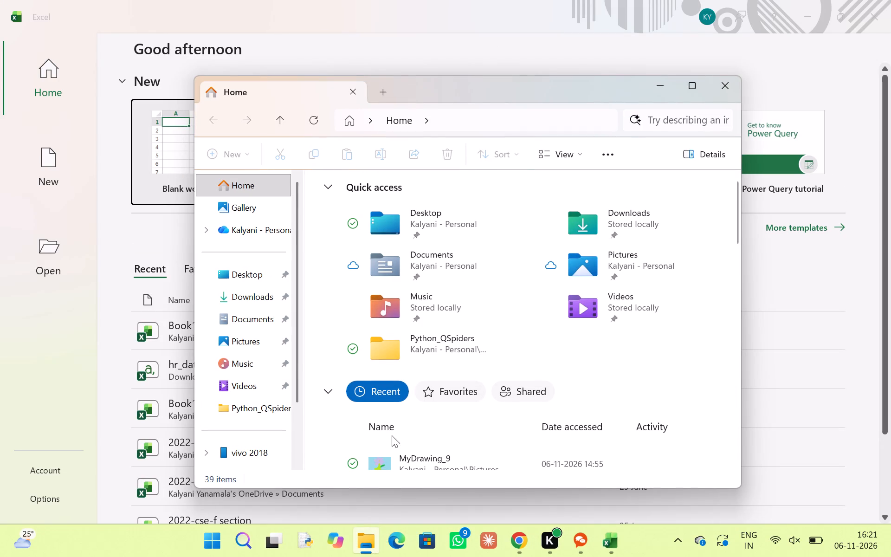
left_click(263, 286)
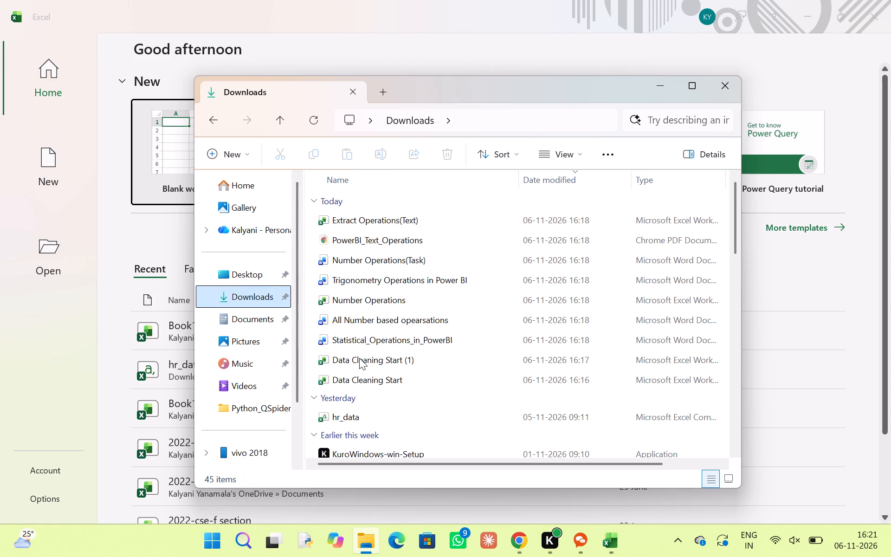
right_click(405, 378)
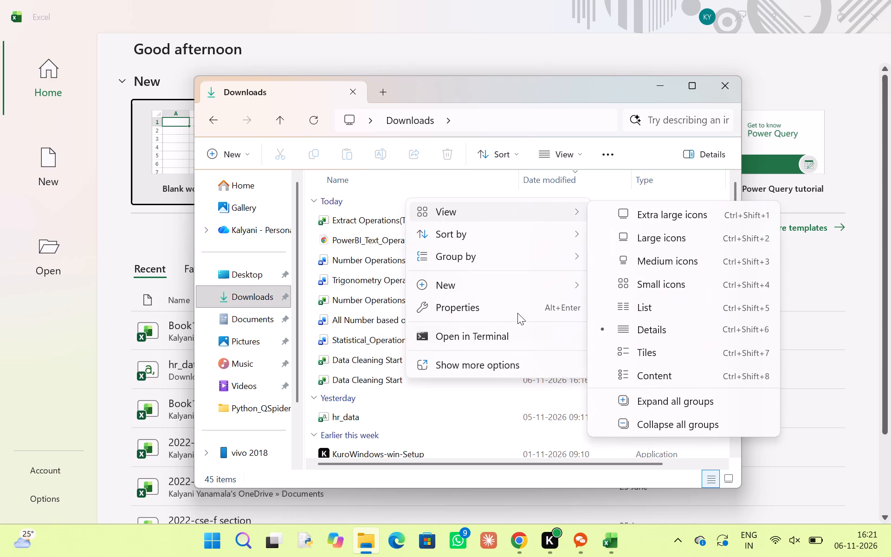
double_click(359, 378)
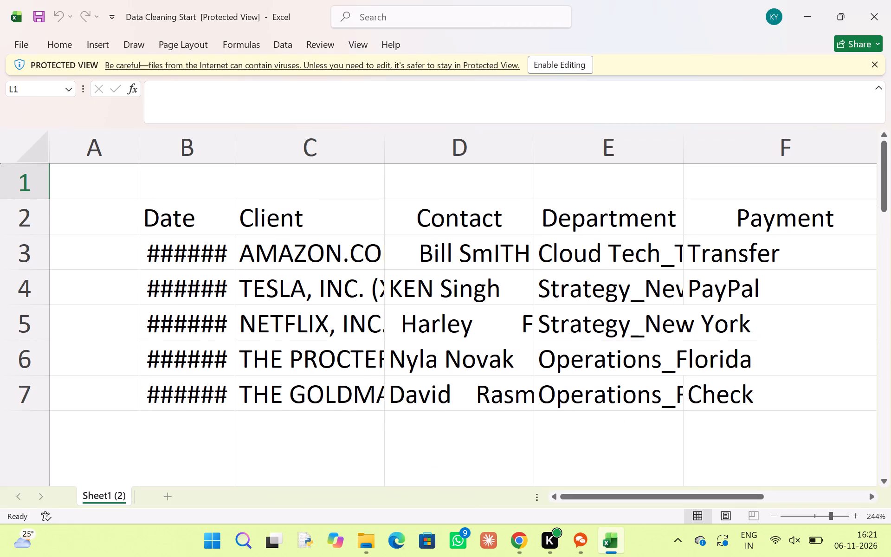
Enable editing for the Data Cleaning Start workbook that opened in Protected View.
scroll(393, 299, "right", 1)
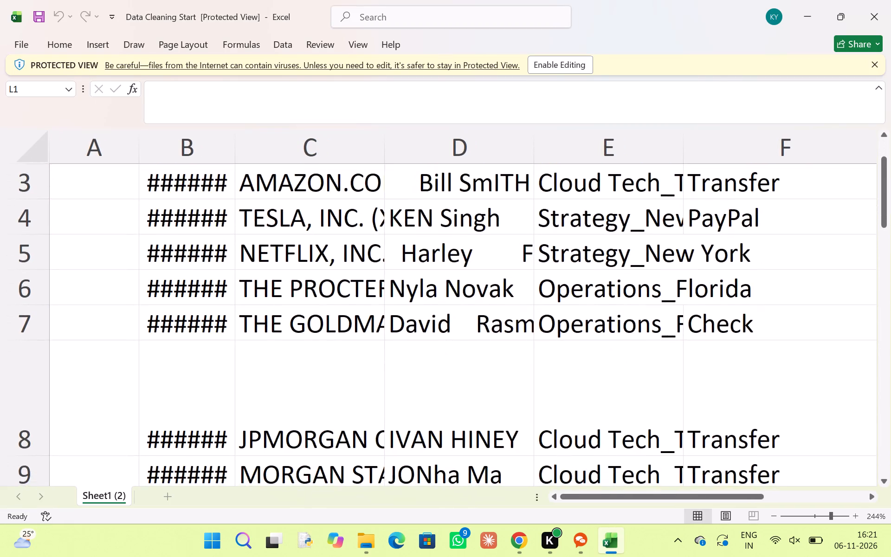
scroll(426, 369, "up", 6)
scroll(426, 369, "down", 1)
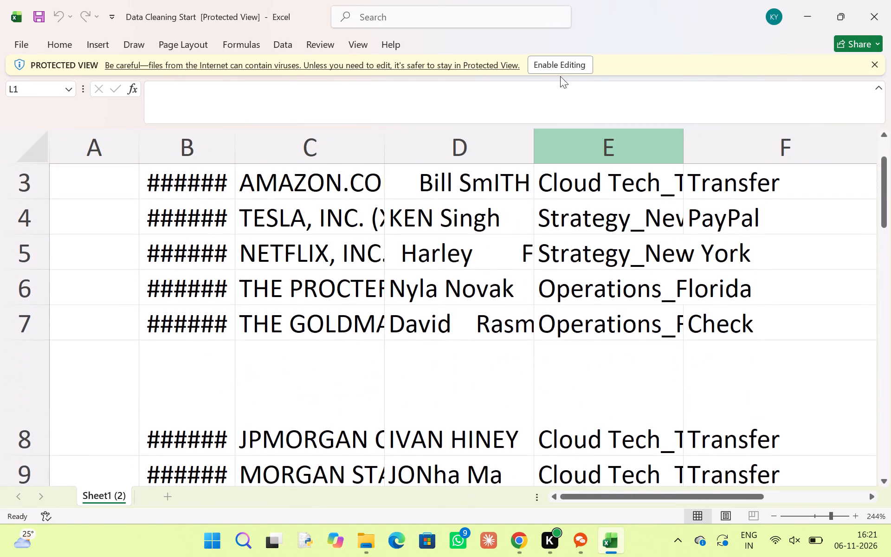
left_click(559, 66)
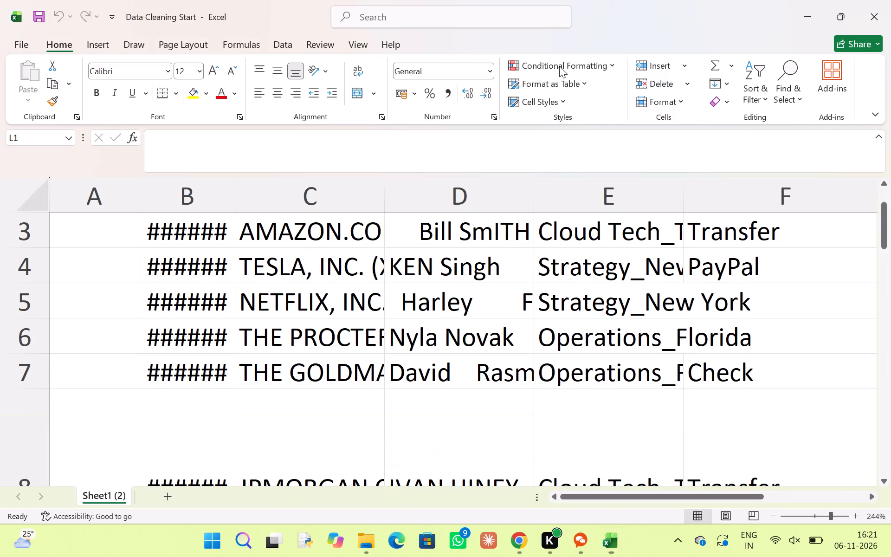
Select the cell range A1:F34, covering the Date to Payment columns of the data.
scroll(378, 338, "up", 1)
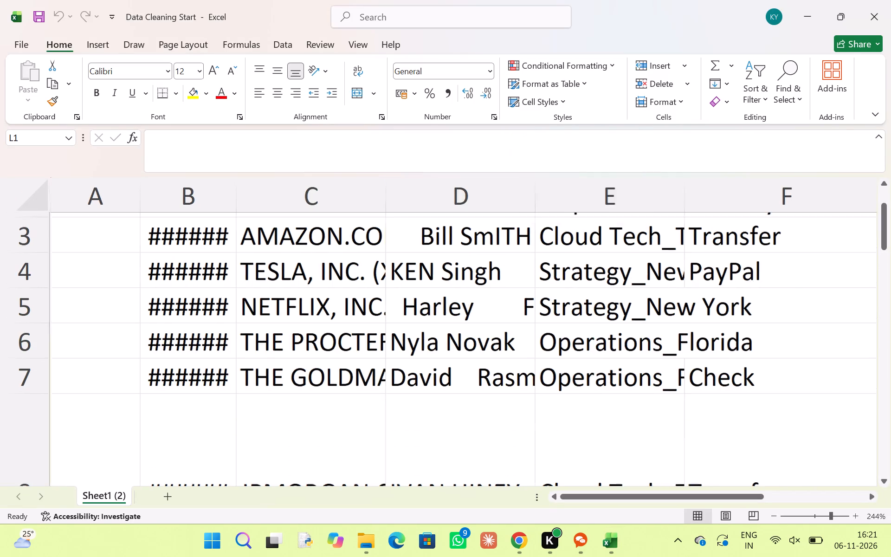
scroll(378, 338, "up", 3)
scroll(378, 338, "down", 6)
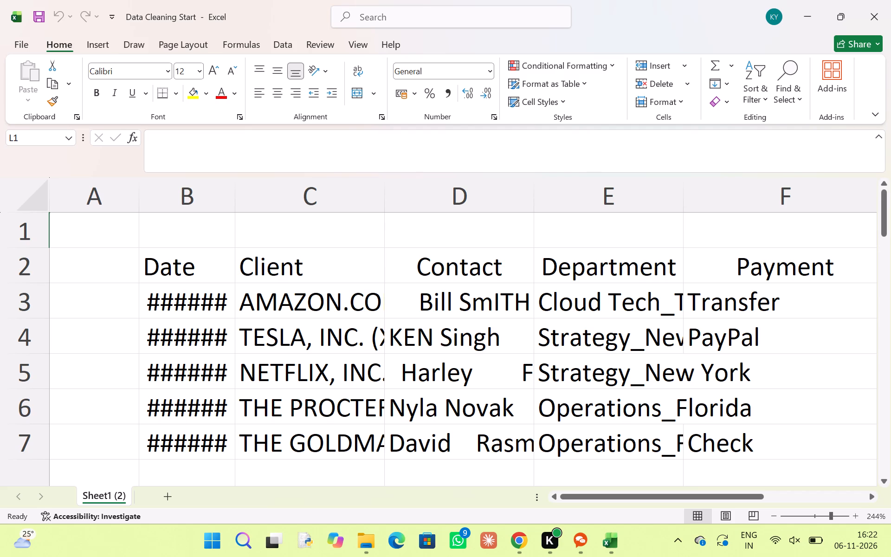
scroll(437, 354, "down", 5)
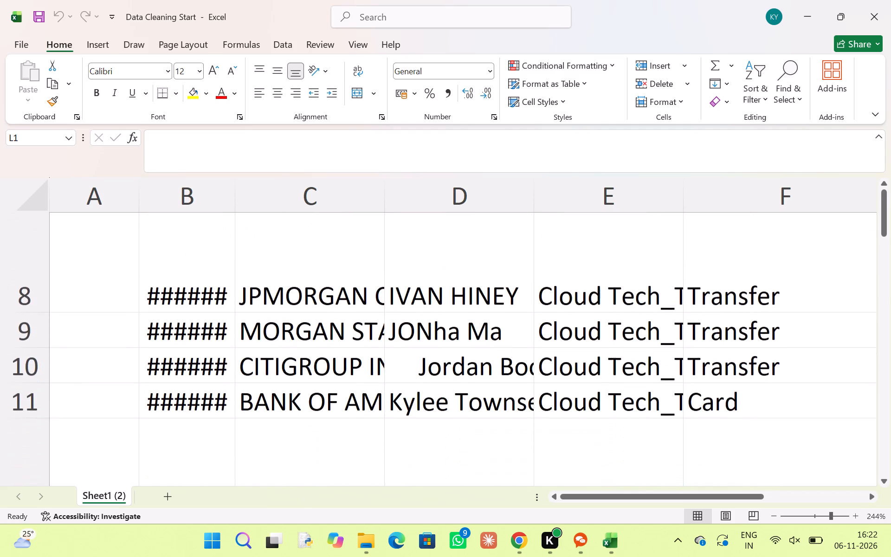
scroll(437, 354, "up", 4)
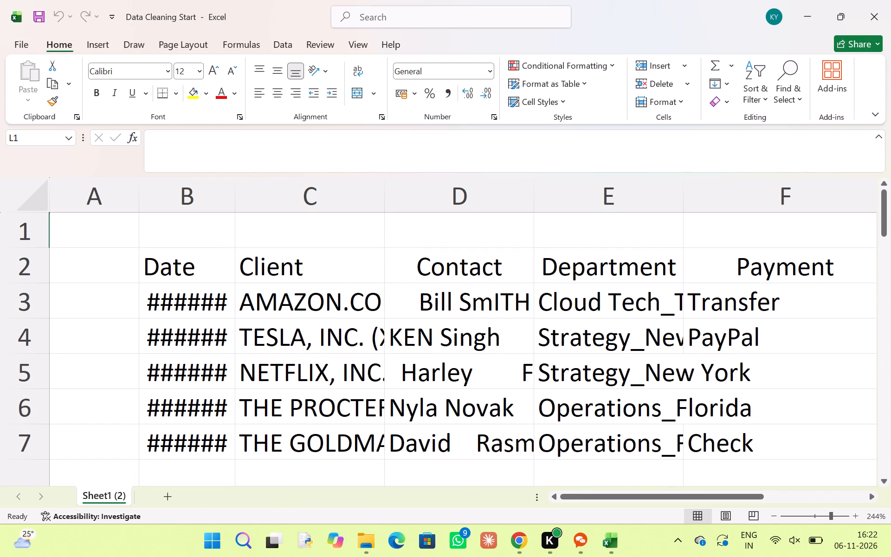
left_click_drag(139, 247, 556, 501)
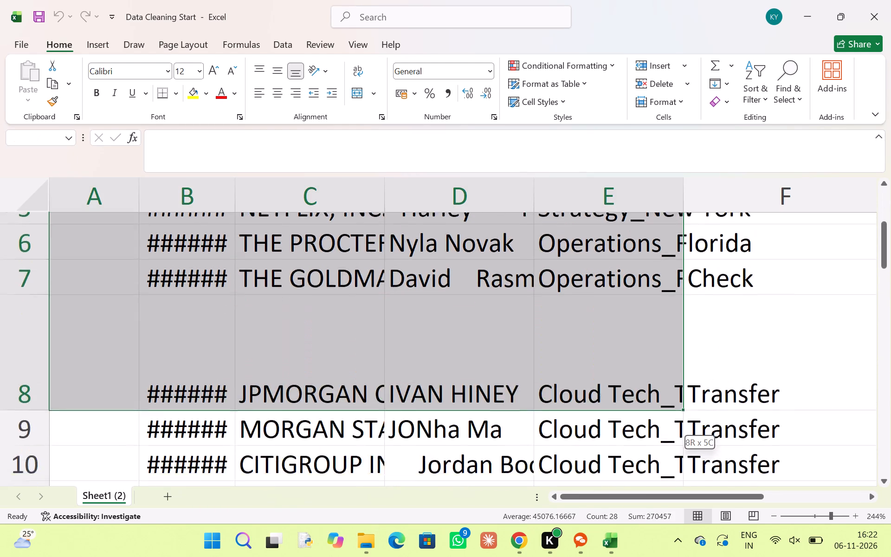
left_click_drag(556, 501, 641, 474)
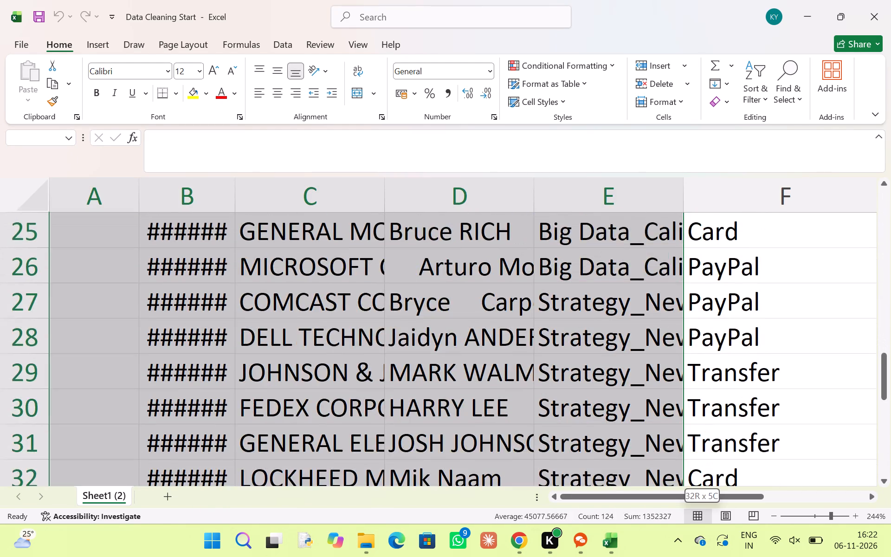
left_click_drag(641, 474, 735, 454)
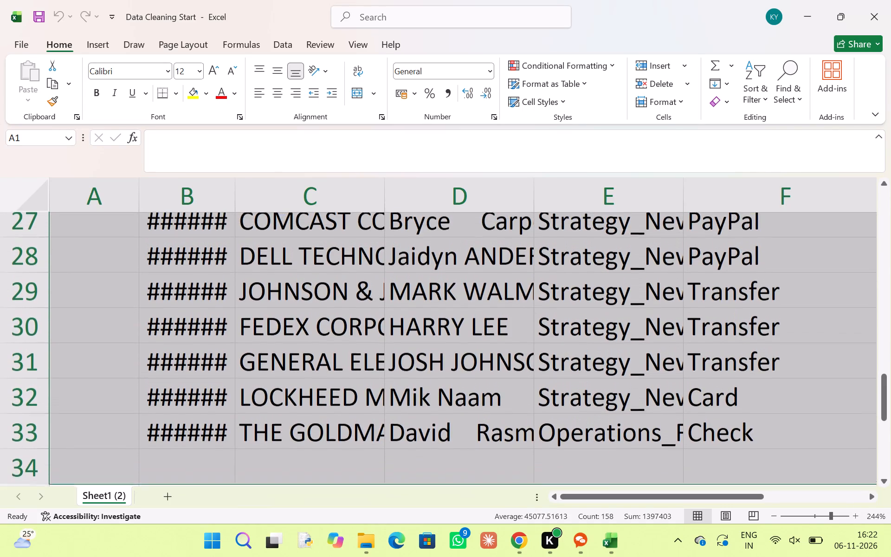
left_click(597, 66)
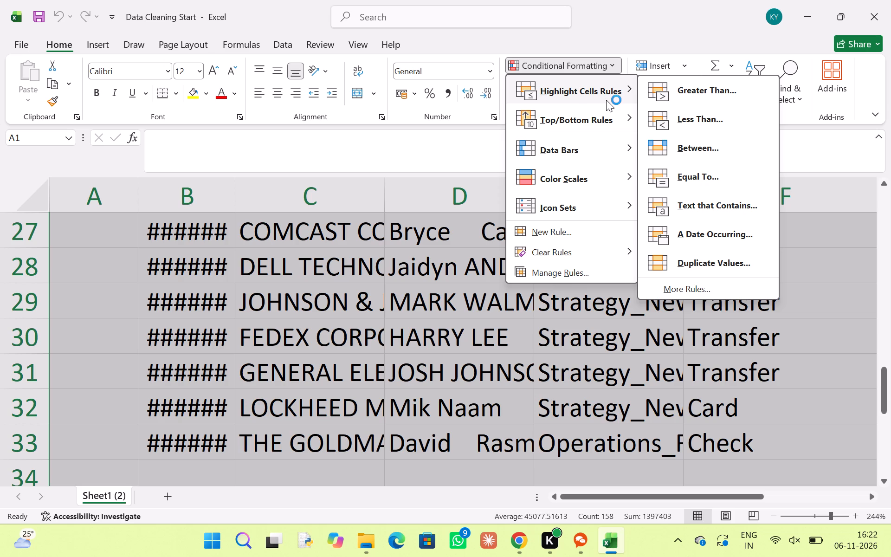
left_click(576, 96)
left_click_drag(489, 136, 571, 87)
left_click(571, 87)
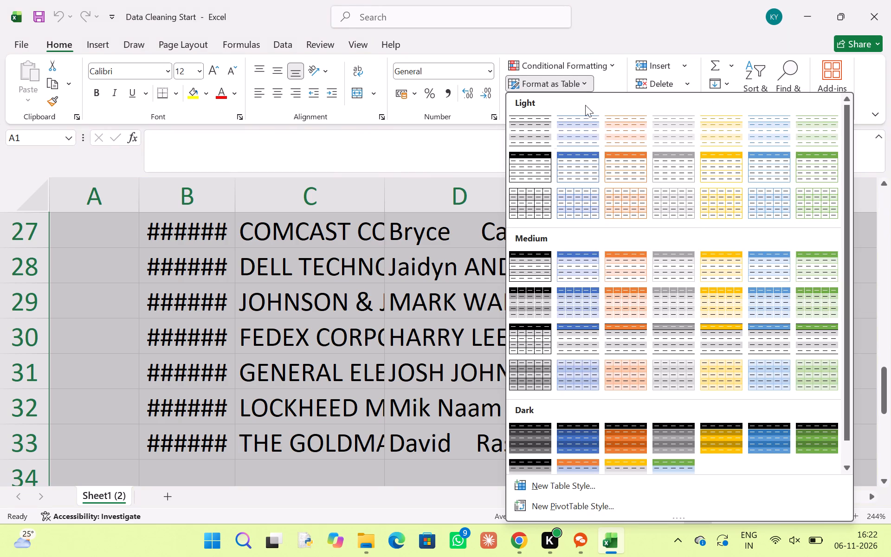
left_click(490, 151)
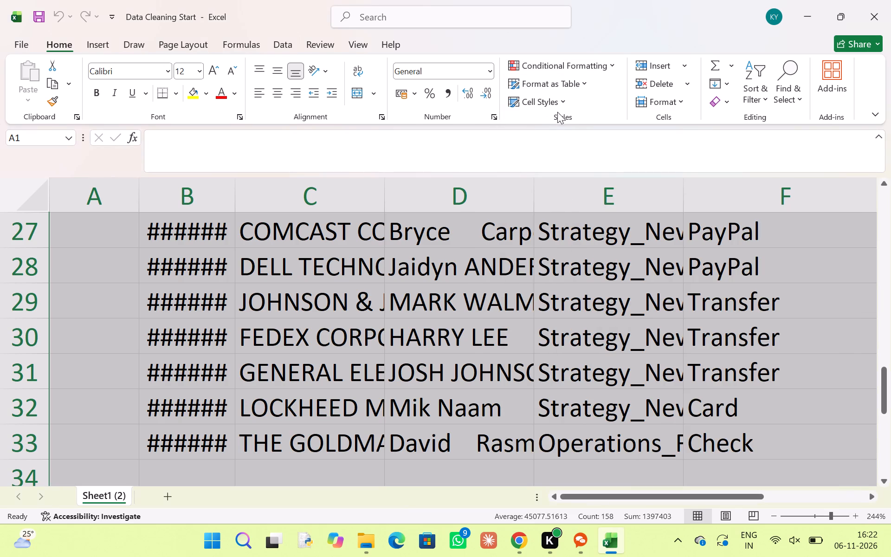
AutoFit the row heights and column widths of the selected range A1:F34.
left_click(672, 99)
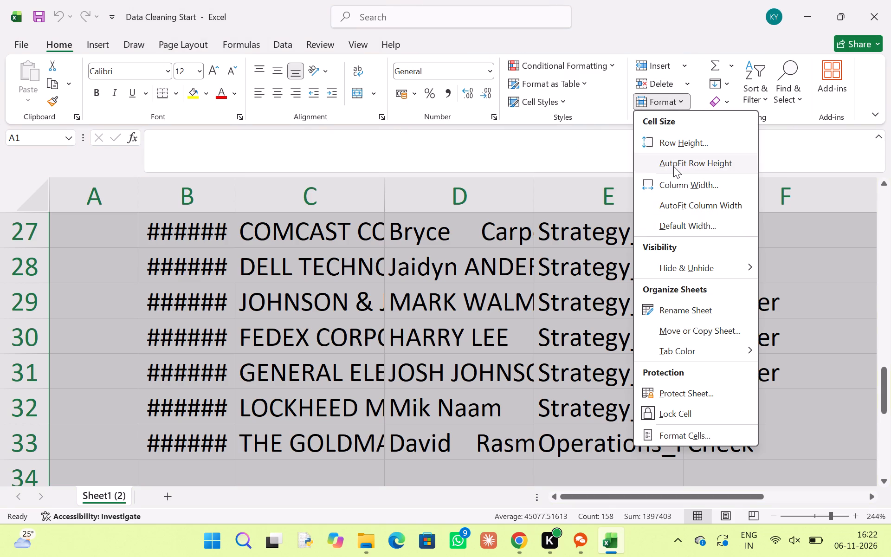
left_click(673, 166)
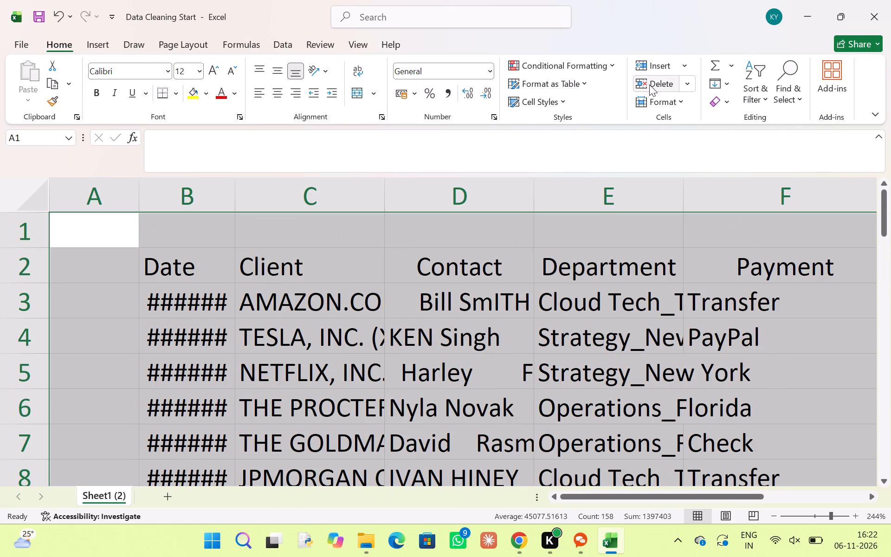
left_click(664, 98)
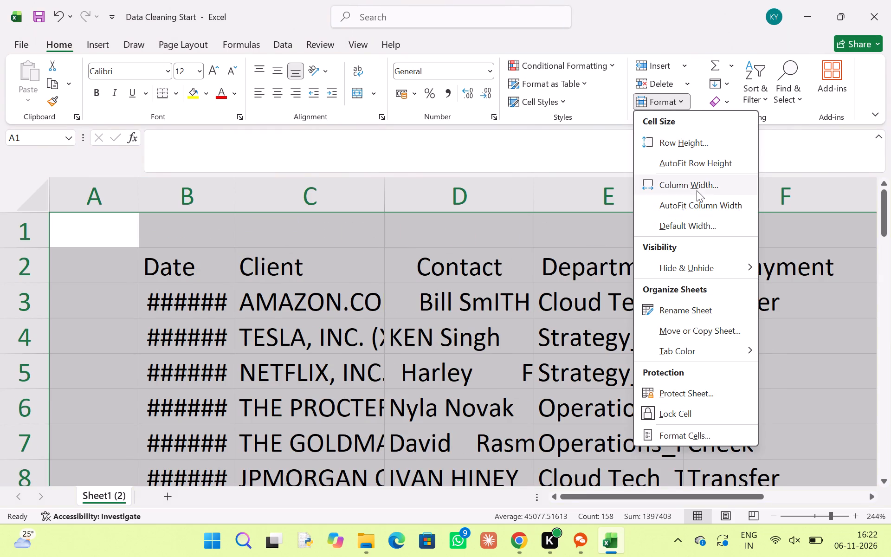
left_click(699, 202)
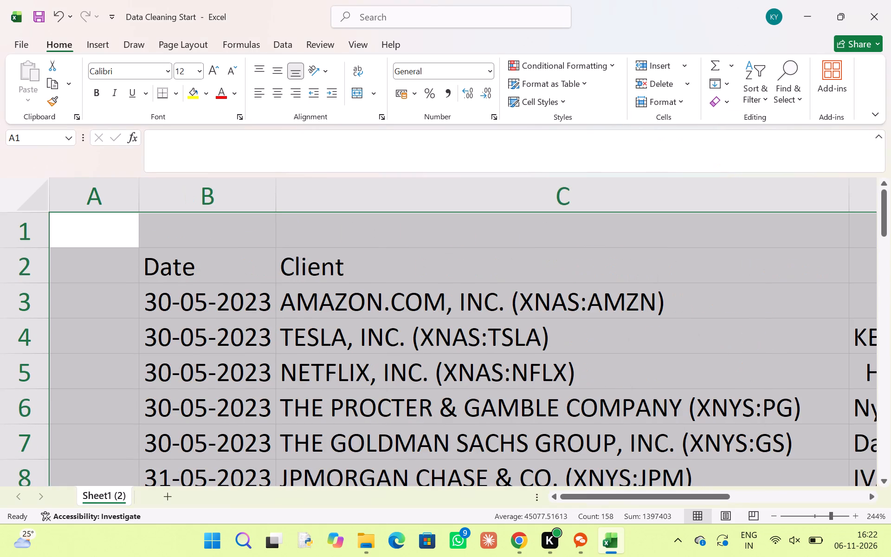
AutoFit the column widths of range G2:J35, covering the Revenue, Profit and Profit Margin columns.
scroll(551, 297, "down", 4)
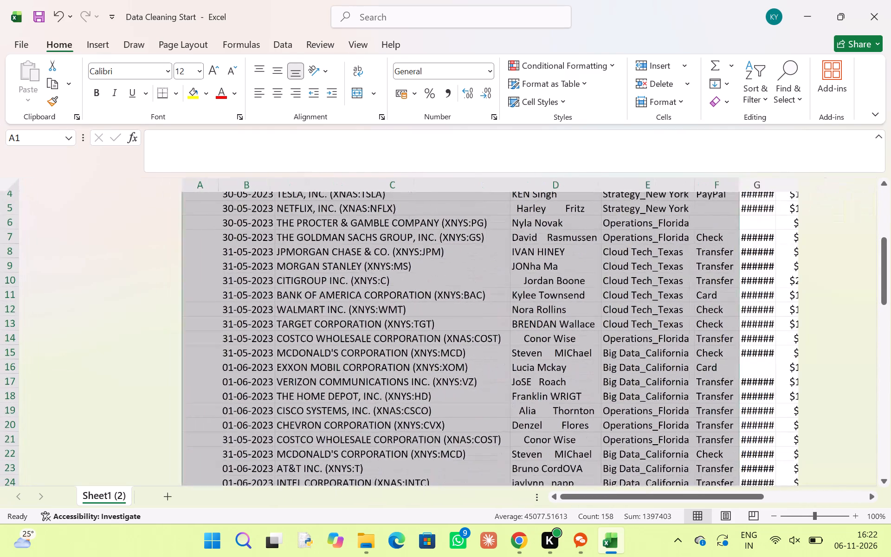
scroll(498, 341, "up", 3)
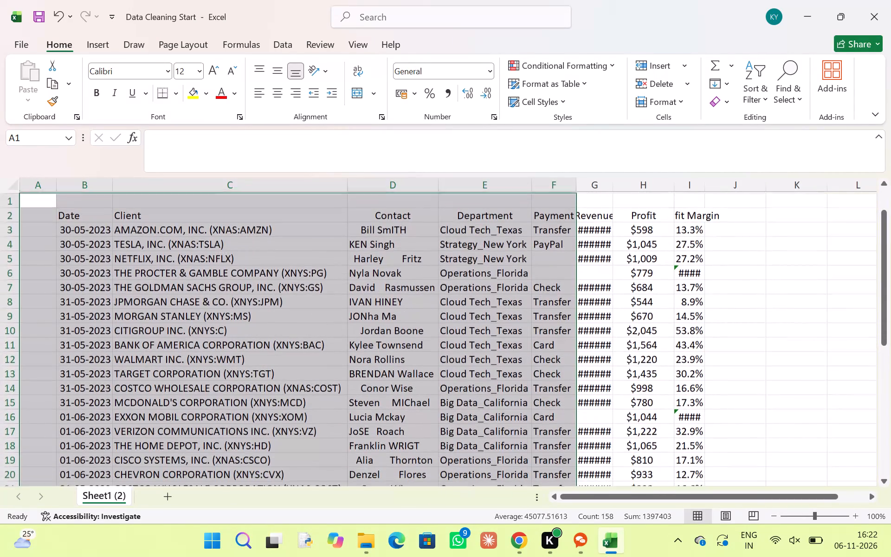
left_click(729, 298)
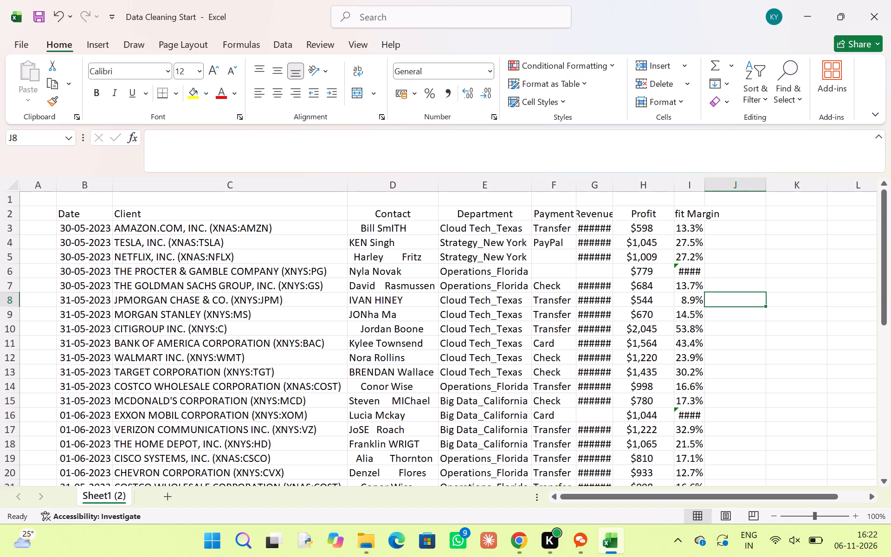
left_click_drag(577, 209, 742, 547)
left_click(675, 100)
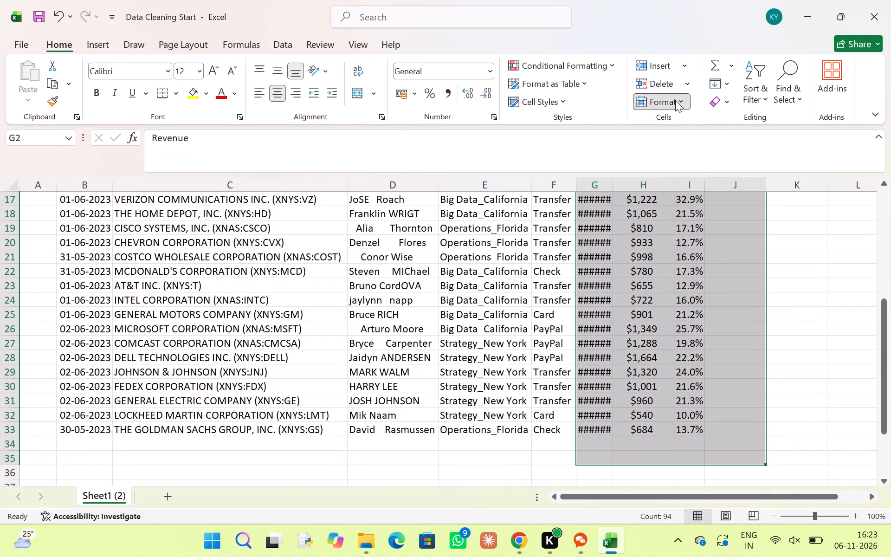
left_click(700, 207)
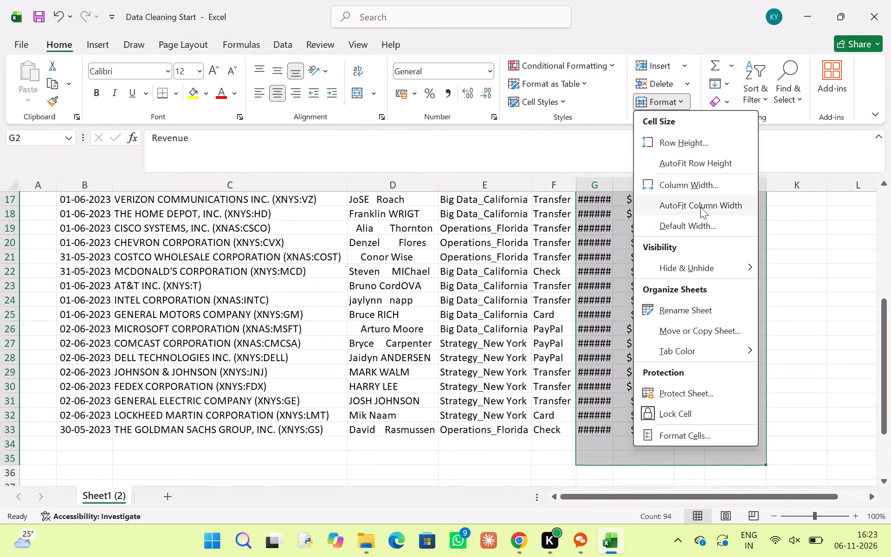
left_click(819, 296)
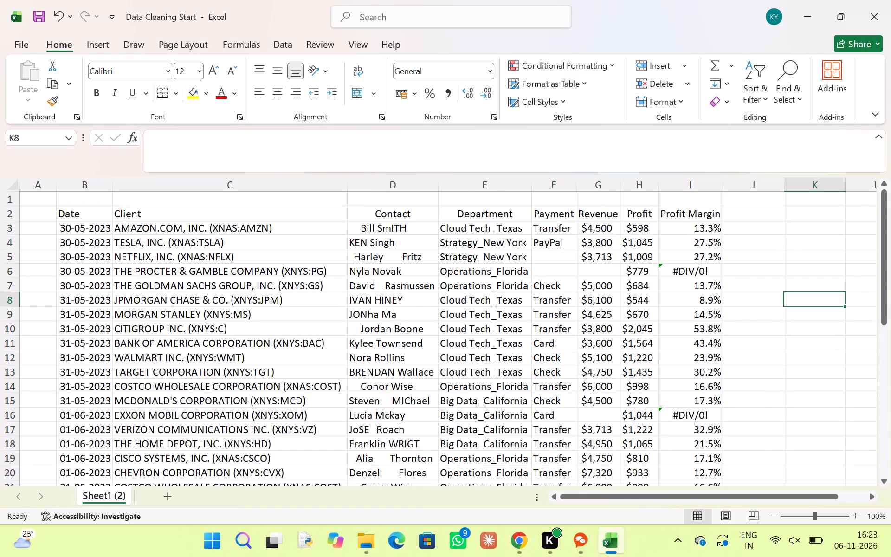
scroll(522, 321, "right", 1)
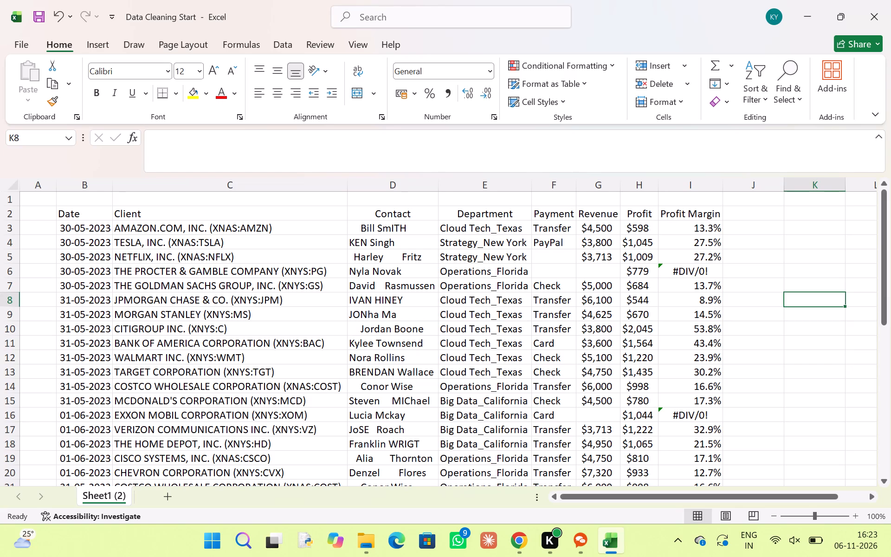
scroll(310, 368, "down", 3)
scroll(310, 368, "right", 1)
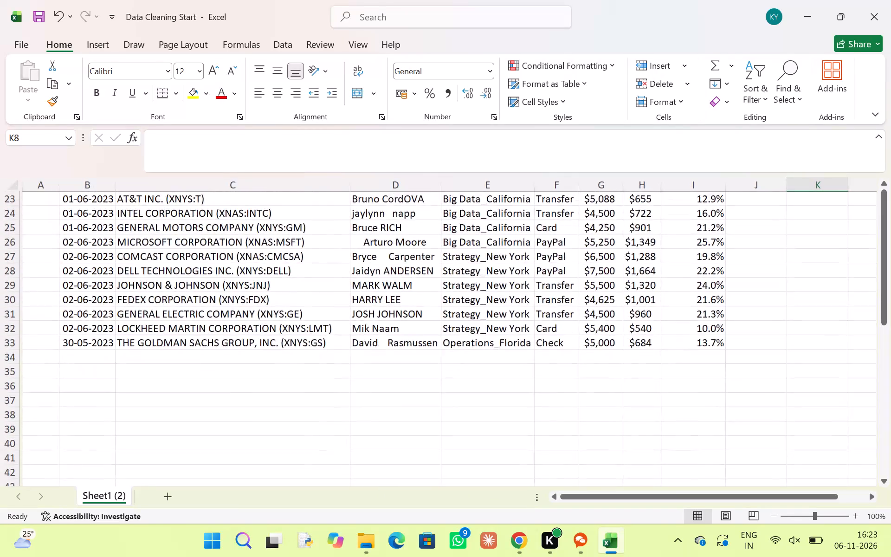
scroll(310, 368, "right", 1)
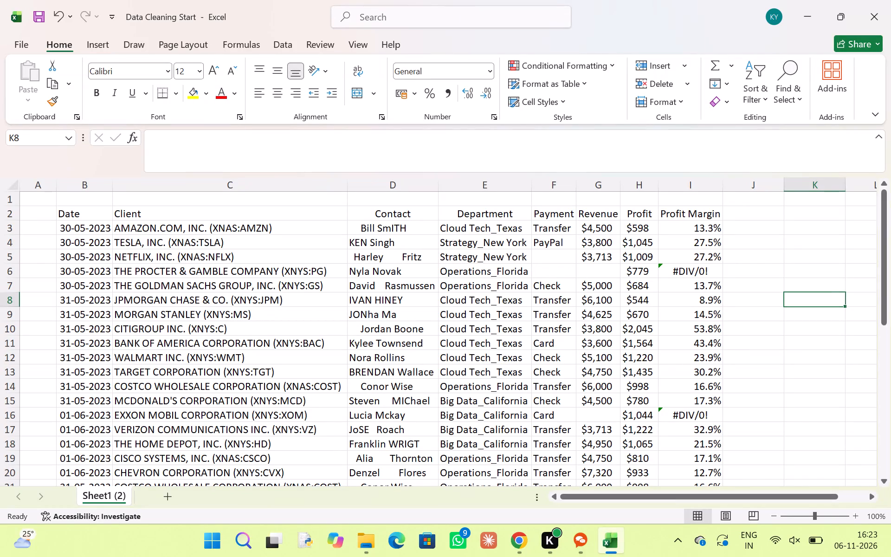
Delete the entire empty column A that sits before the Date column.
left_click(31, 199)
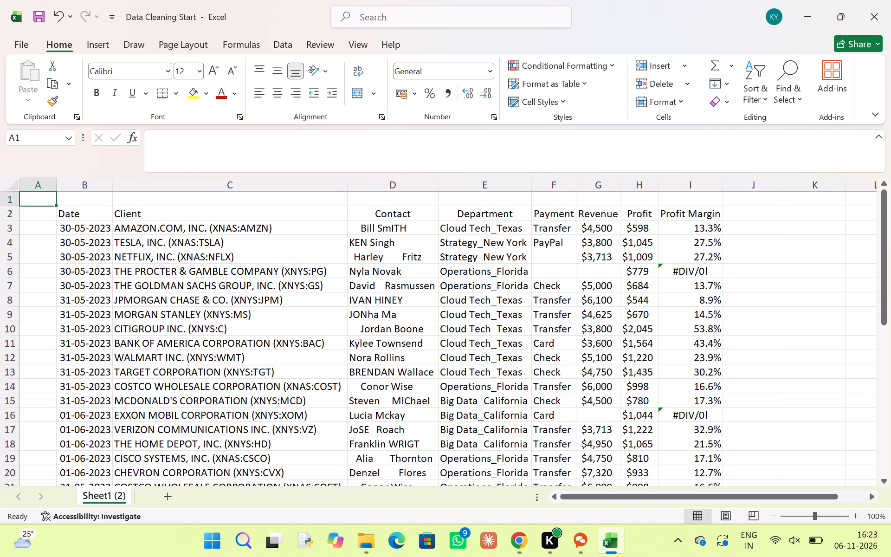
left_click_drag(31, 199, 18, 482)
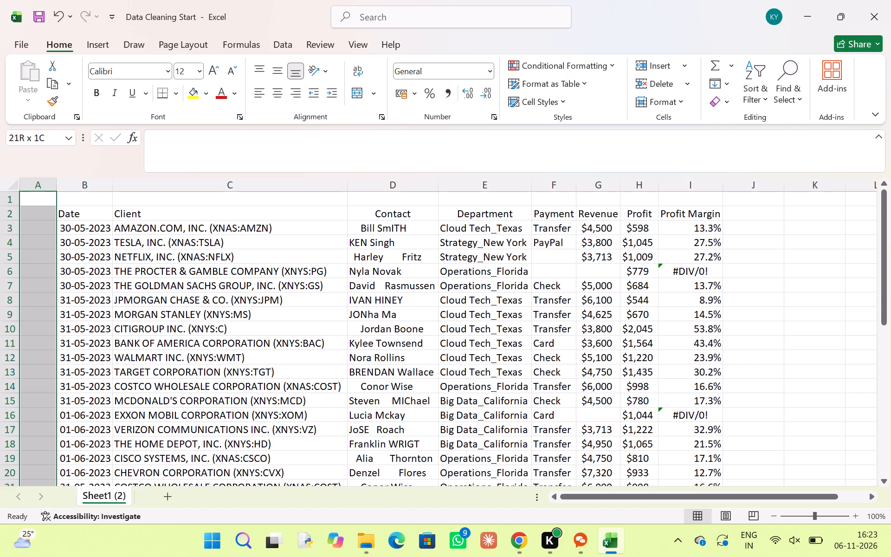
left_click_drag(18, 482, 13, 479)
left_click_drag(13, 479, 10, 535)
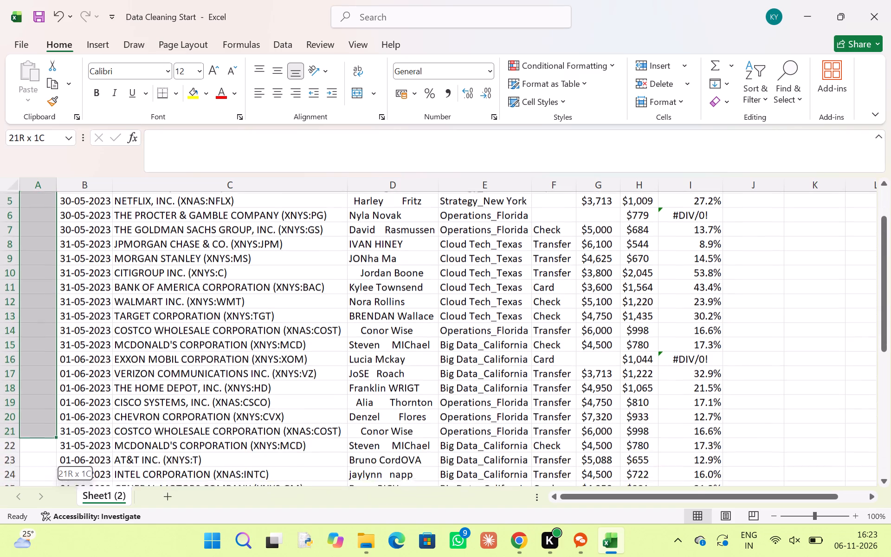
left_click_drag(10, 535, 17, 556)
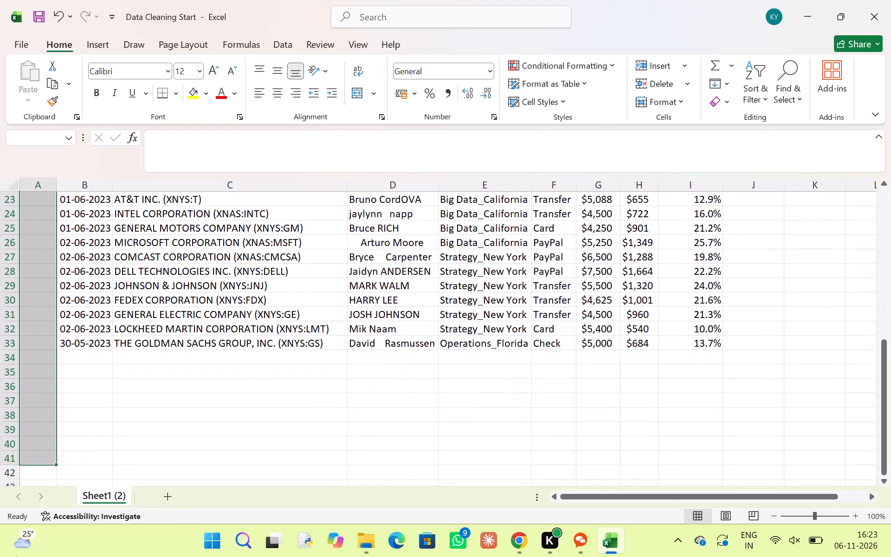
key("ctrl+minus")
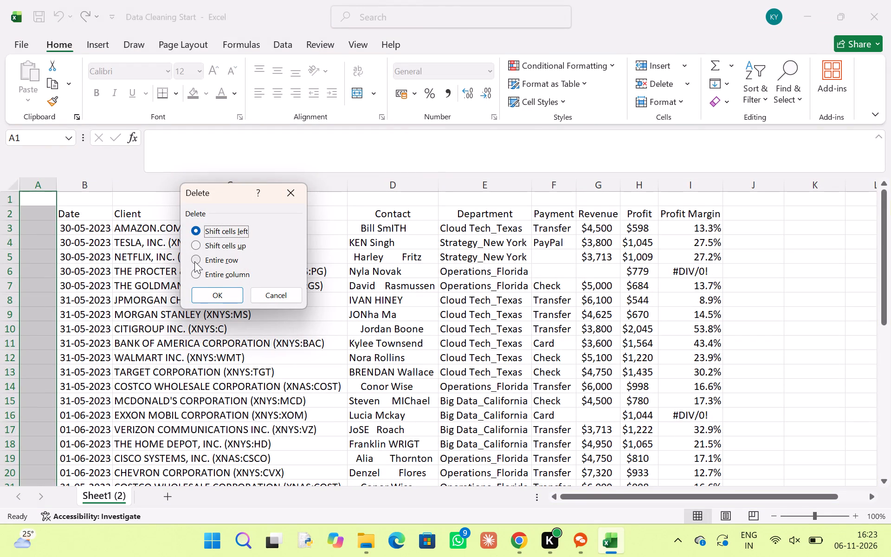
left_click(195, 273)
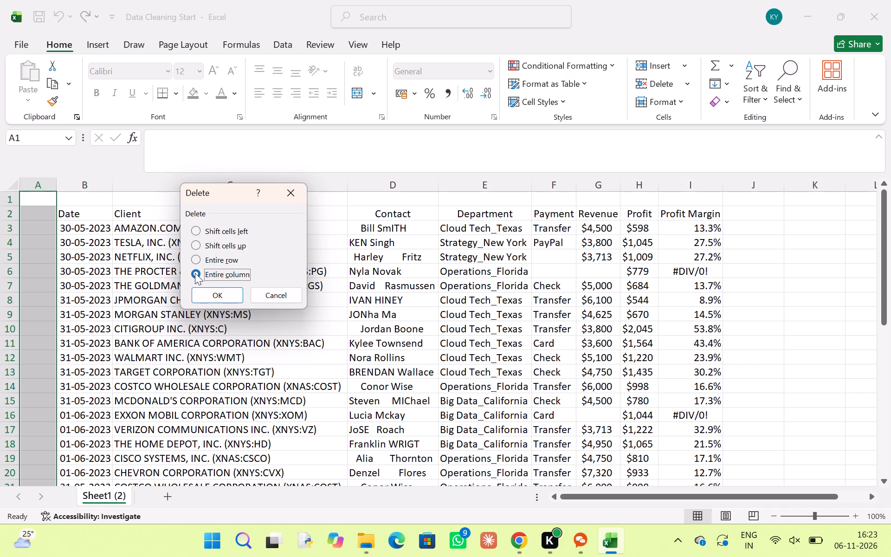
left_click(216, 291)
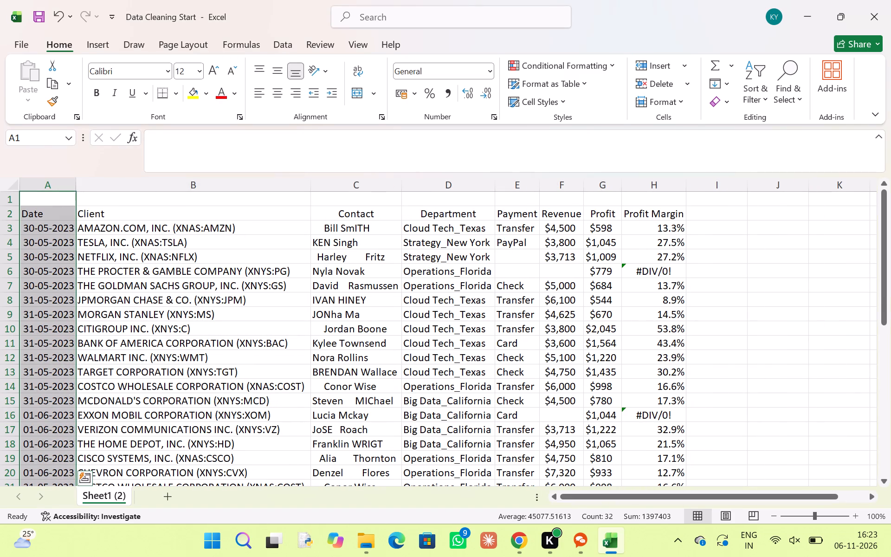
left_click(216, 291)
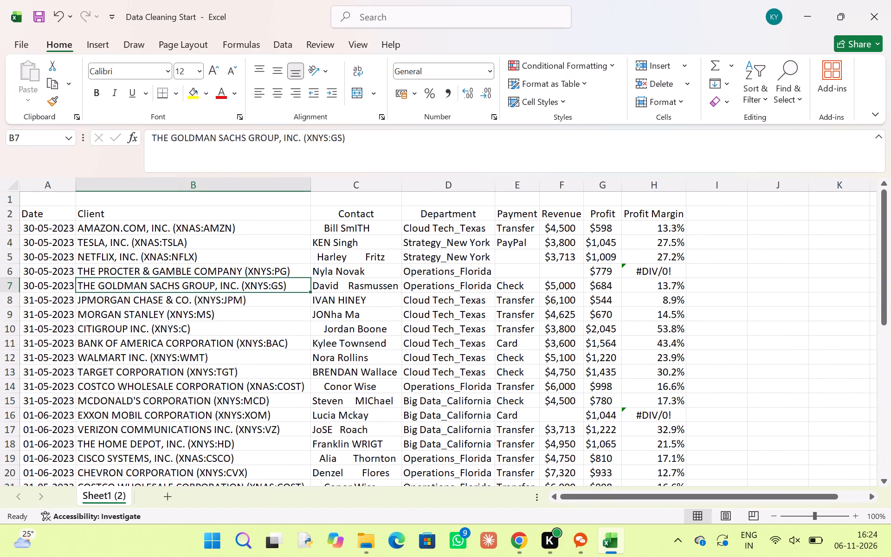
Delete the entire empty row 1 above the header row.
double_click(177, 203)
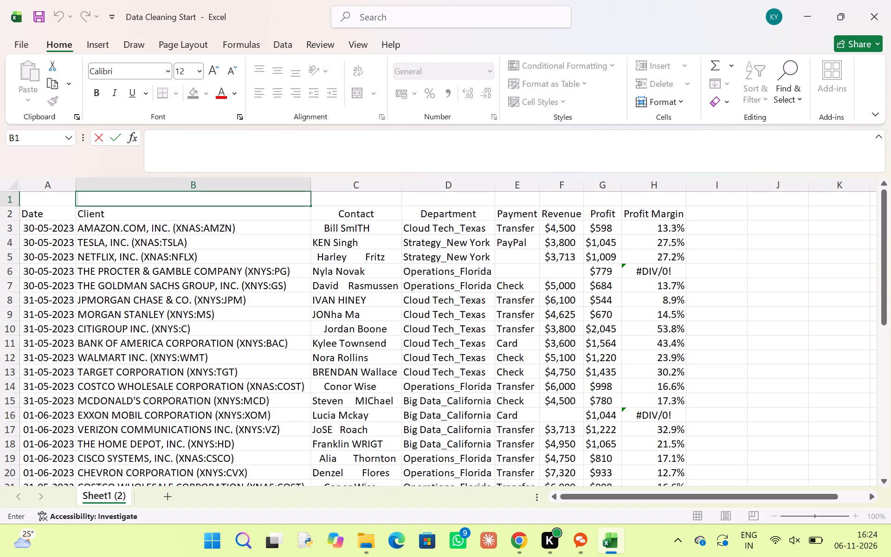
left_click(53, 195)
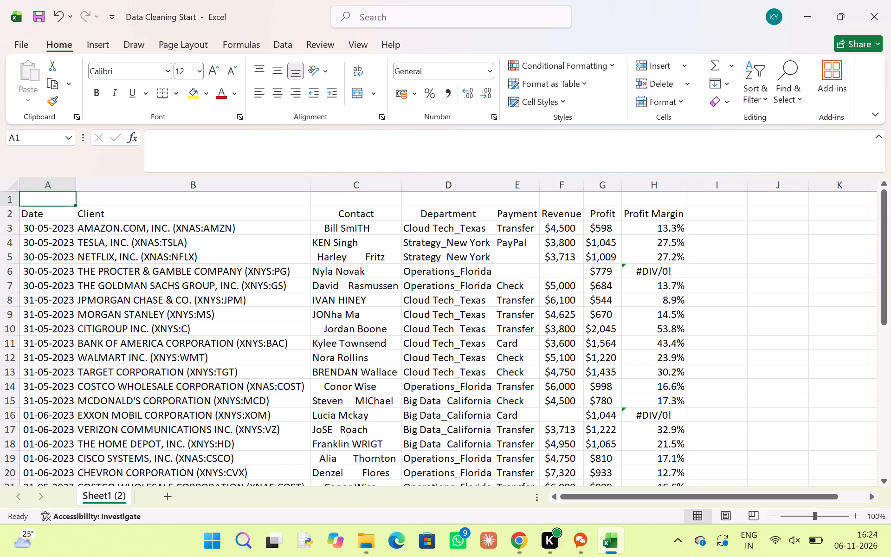
key("ctrl+minus")
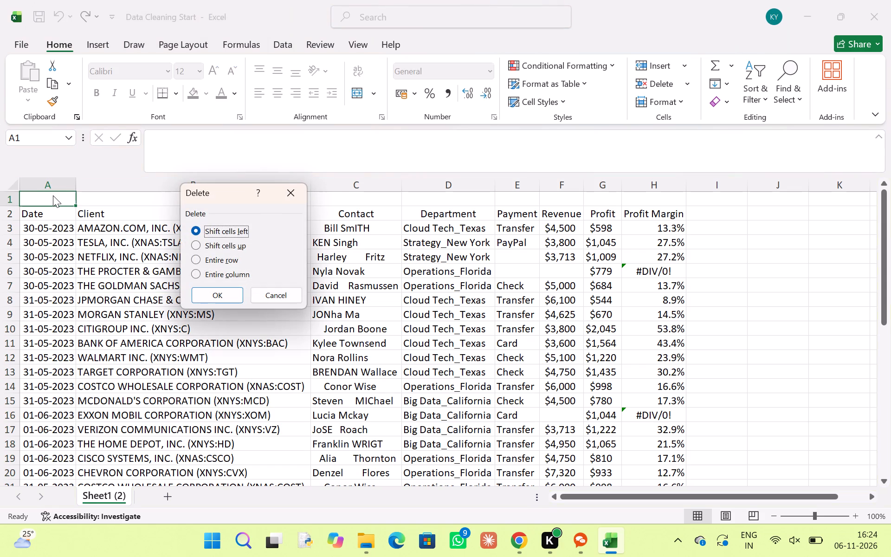
left_click(198, 257)
left_click(220, 292)
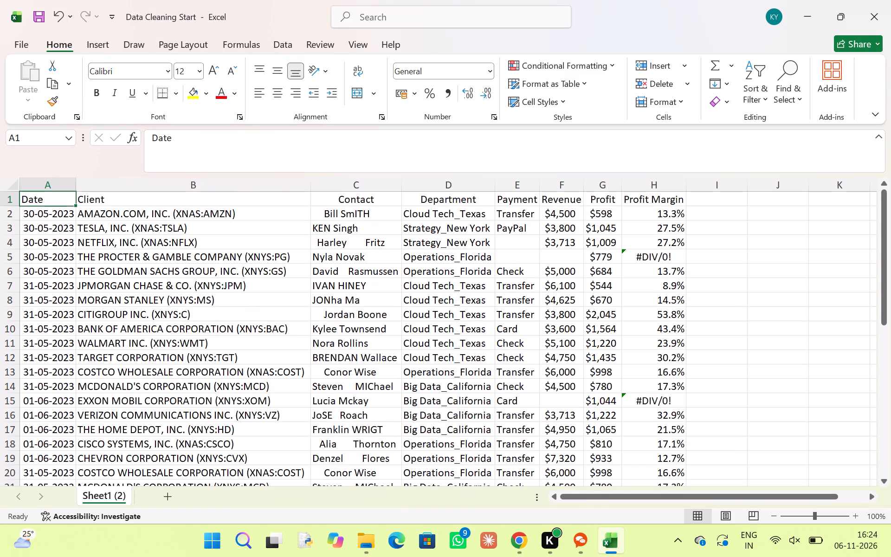
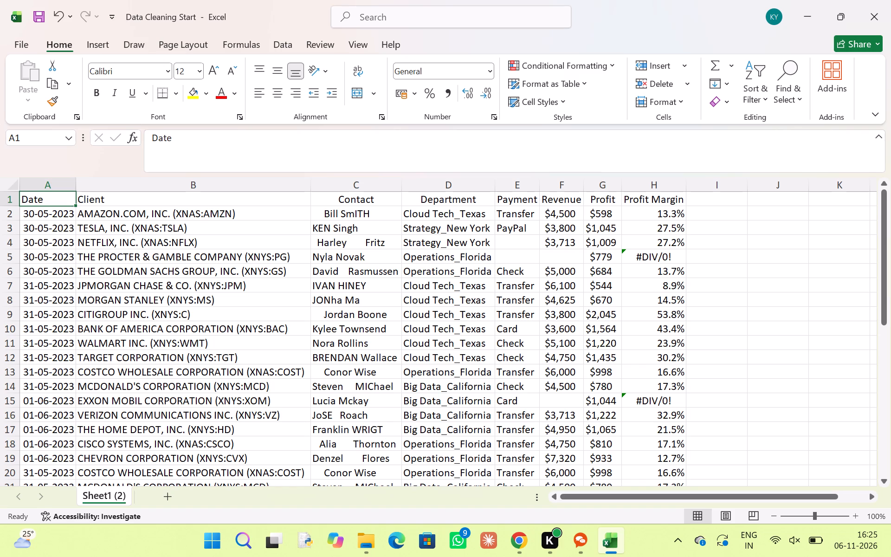
Remove the bracketed ticker codes from the Client names by replacing all matches of (*) with nothing.
left_click(161, 181)
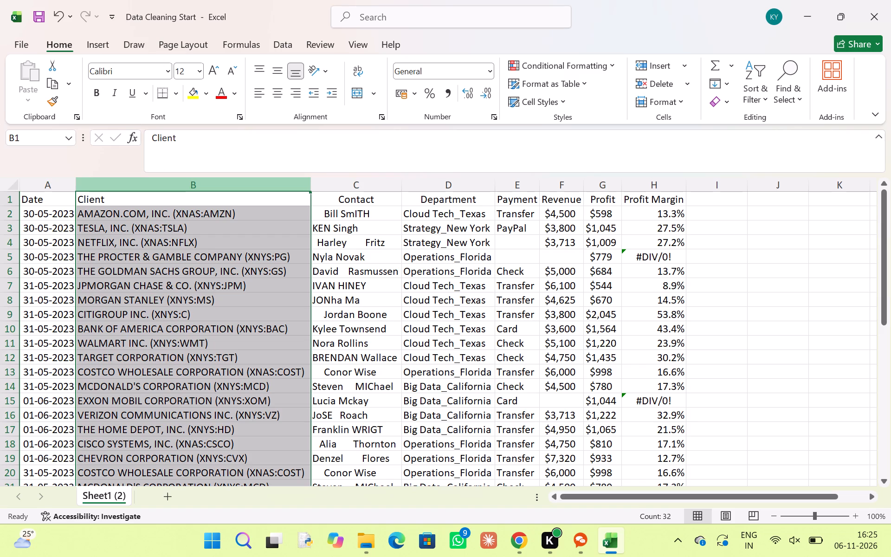
left_click(190, 233)
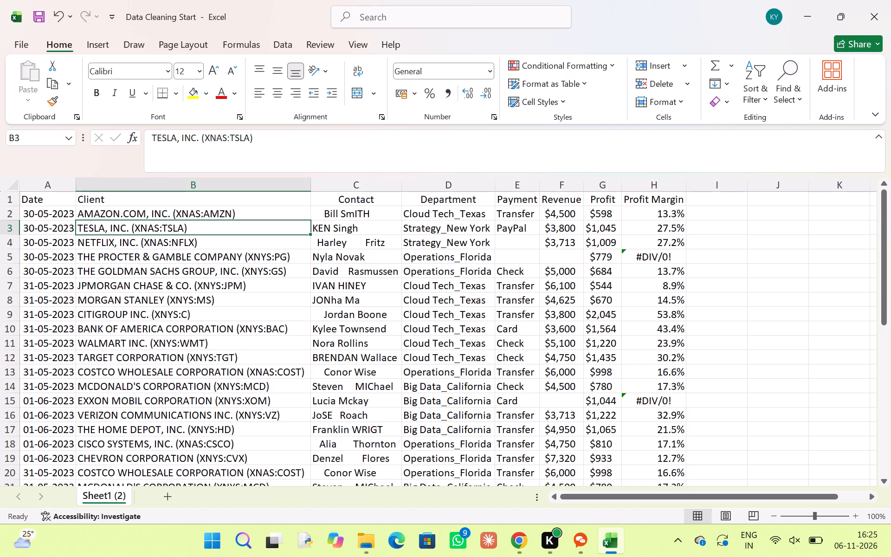
left_click(192, 216)
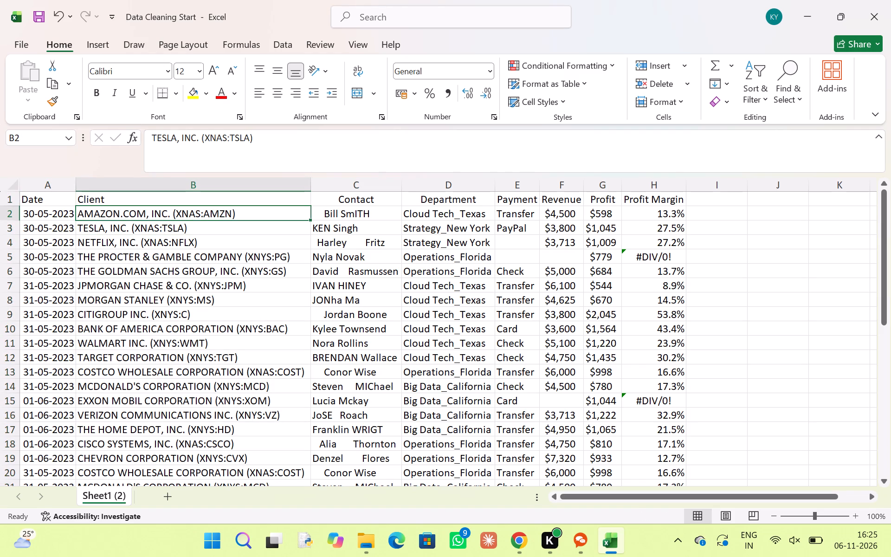
left_click(796, 96)
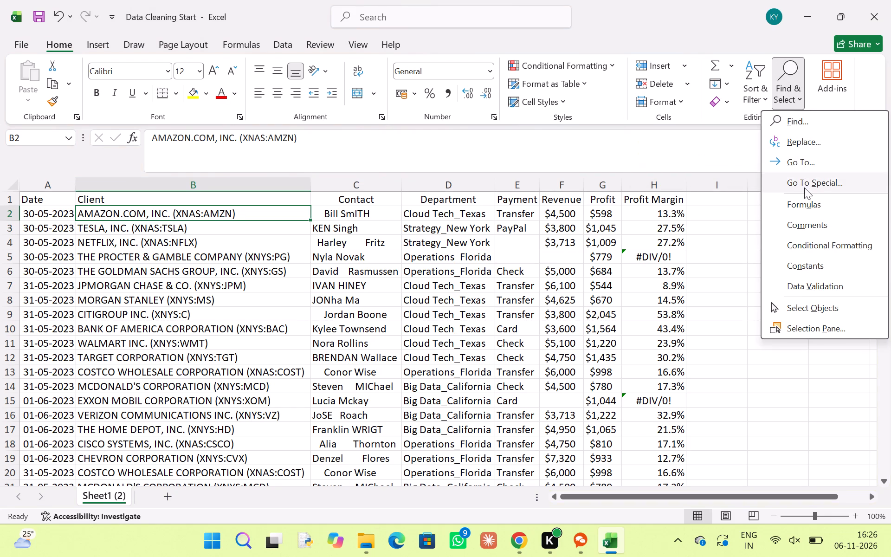
left_click(792, 138)
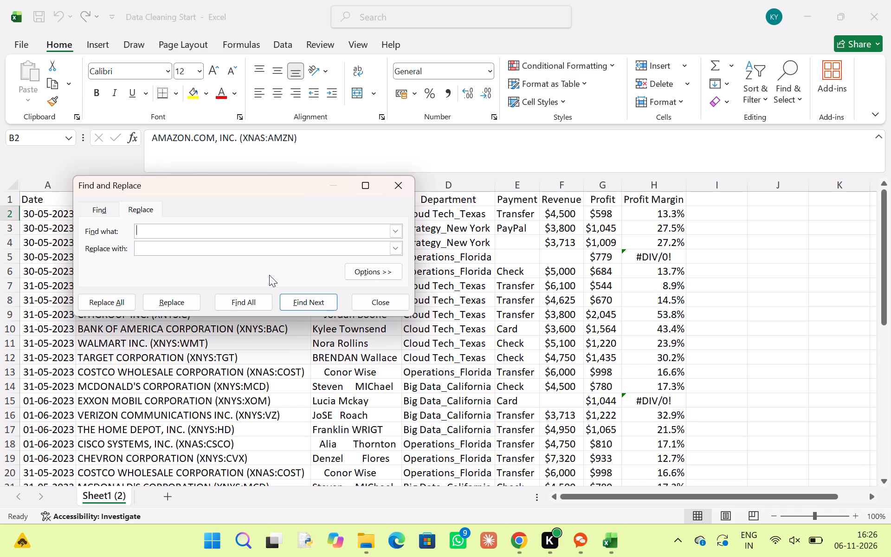
type("()")
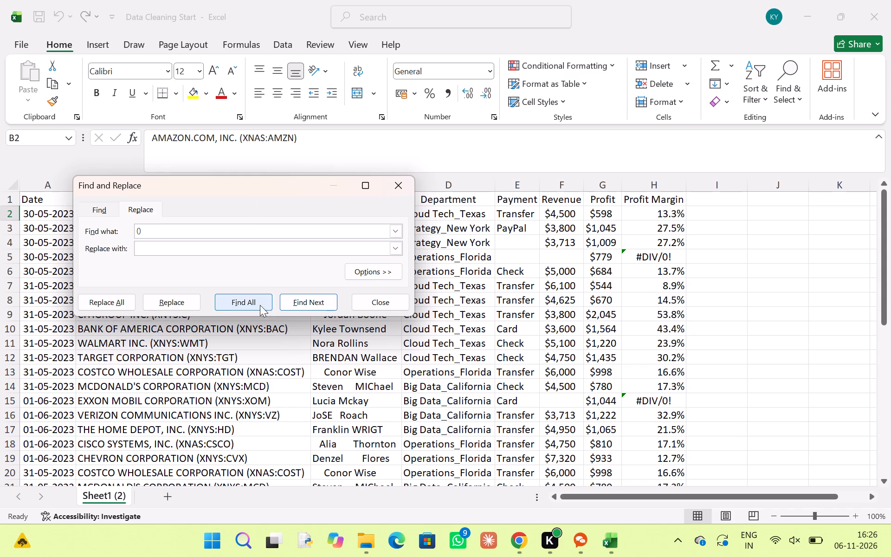
left_click(219, 247)
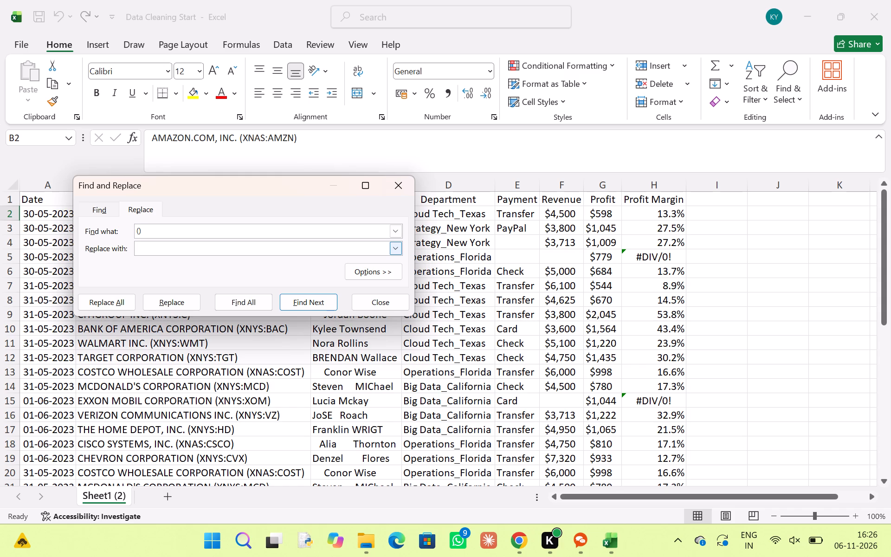
left_click(139, 230)
key("shift+parenright")
key("BackSpace")
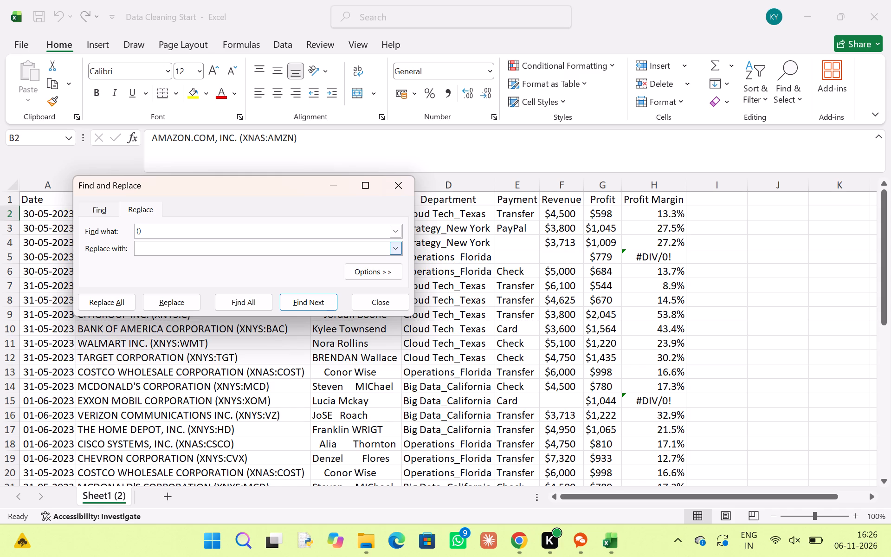
key("shift+asterisk")
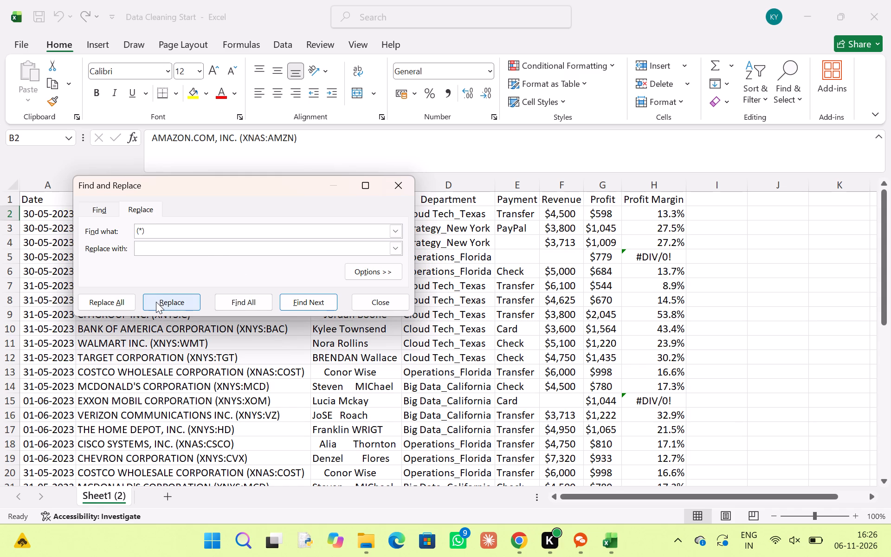
left_click(109, 299)
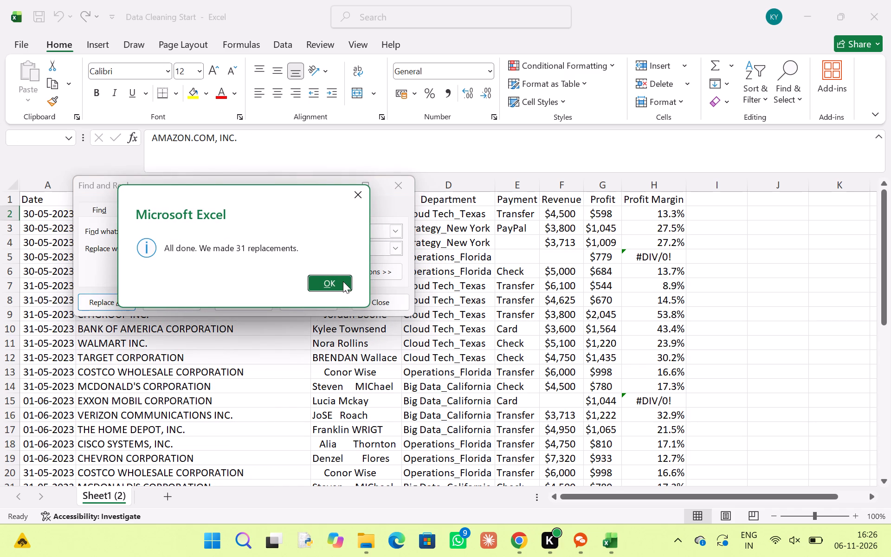
left_click(343, 281)
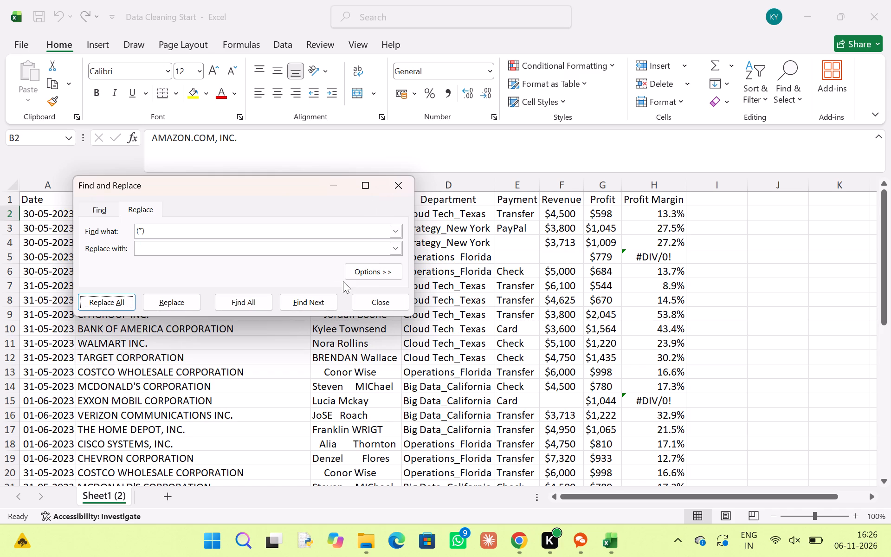
left_click(393, 190)
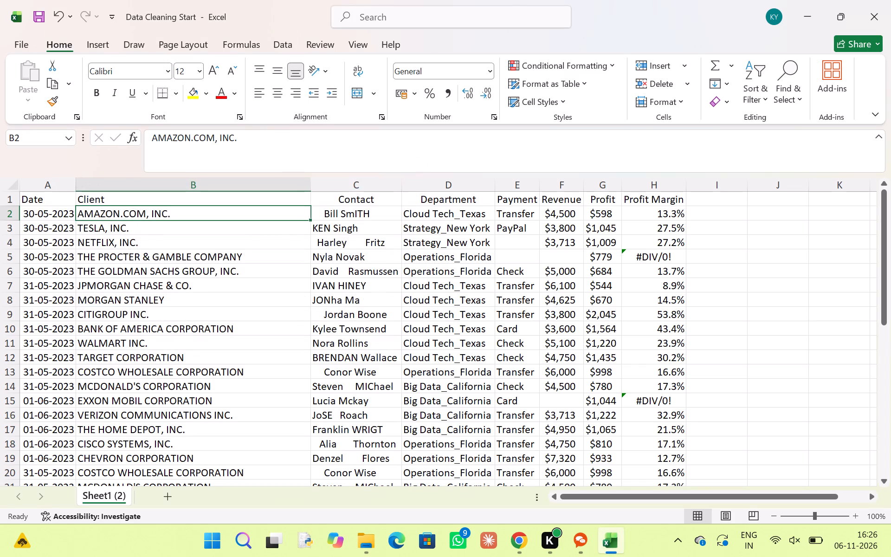
Review the Client names down to the last row, and check the Contact names for irregular spacing and capitalization.
scroll(257, 337, "down", 2)
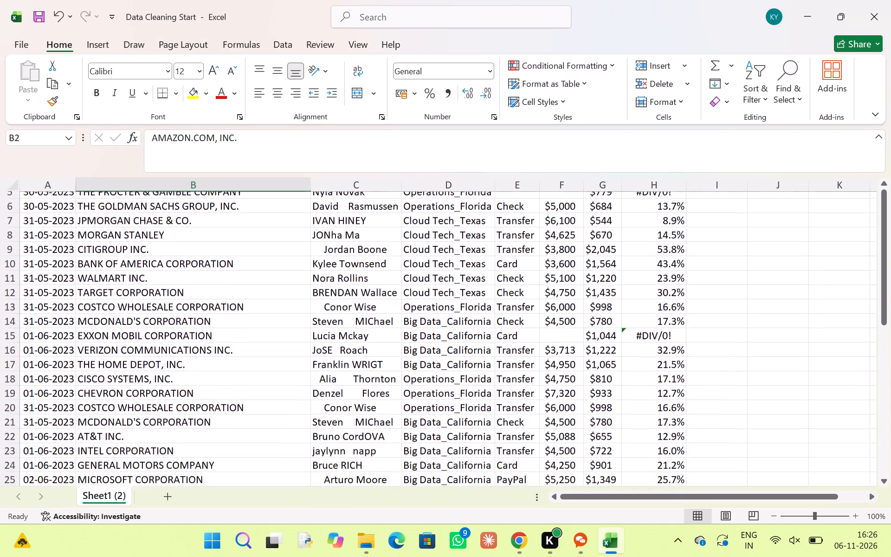
scroll(257, 337, "down", 1)
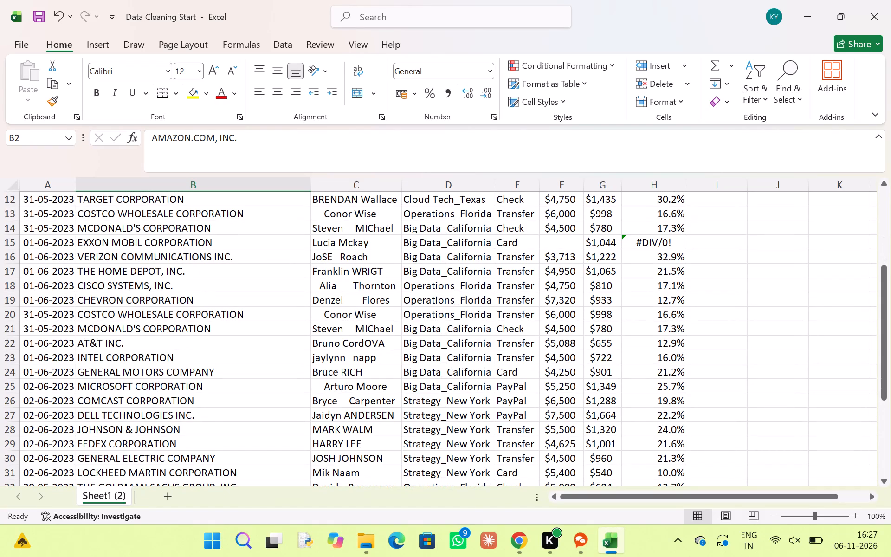
scroll(376, 388, "down", 1)
scroll(331, 354, "left", 1)
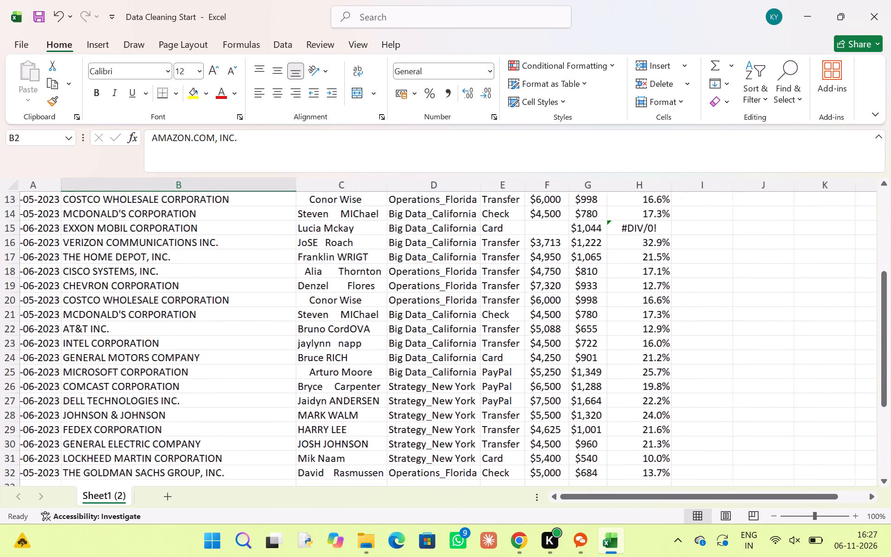
scroll(331, 354, "left", 1)
scroll(331, 354, "up", 1)
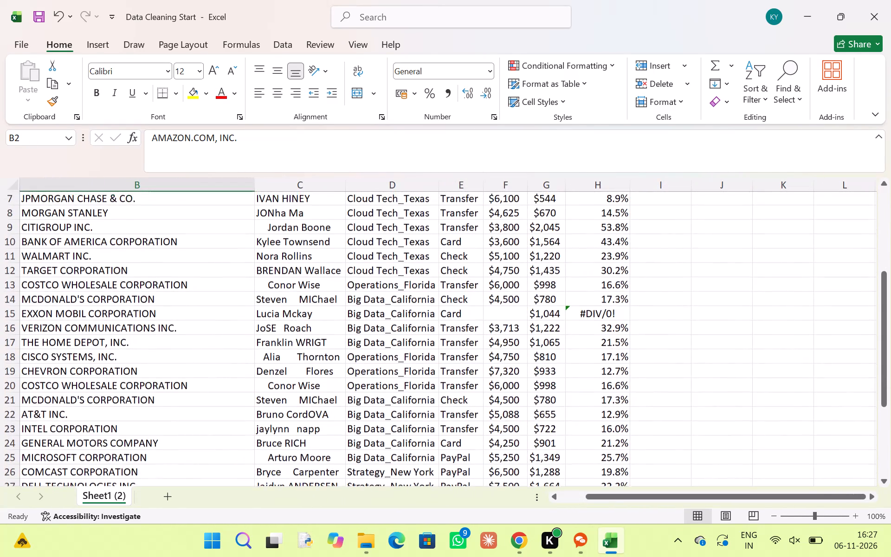
scroll(331, 354, "up", 2)
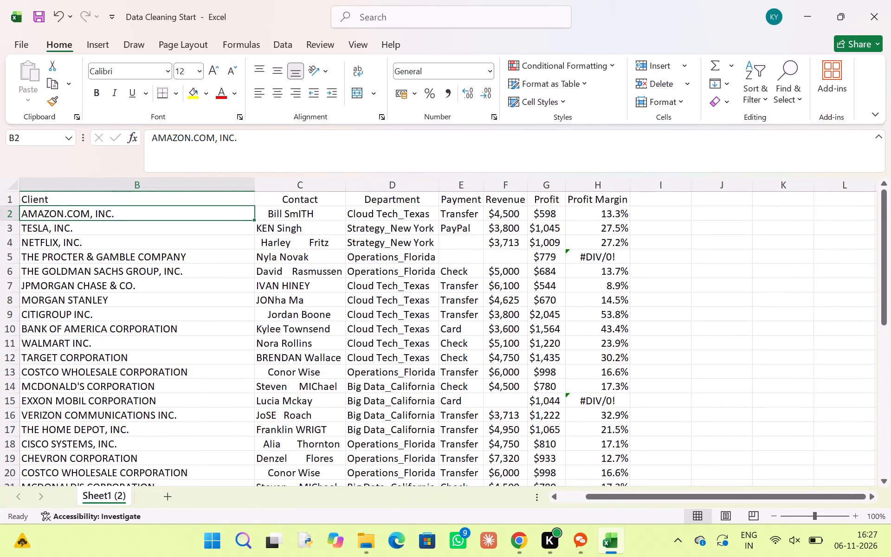
left_click(286, 215)
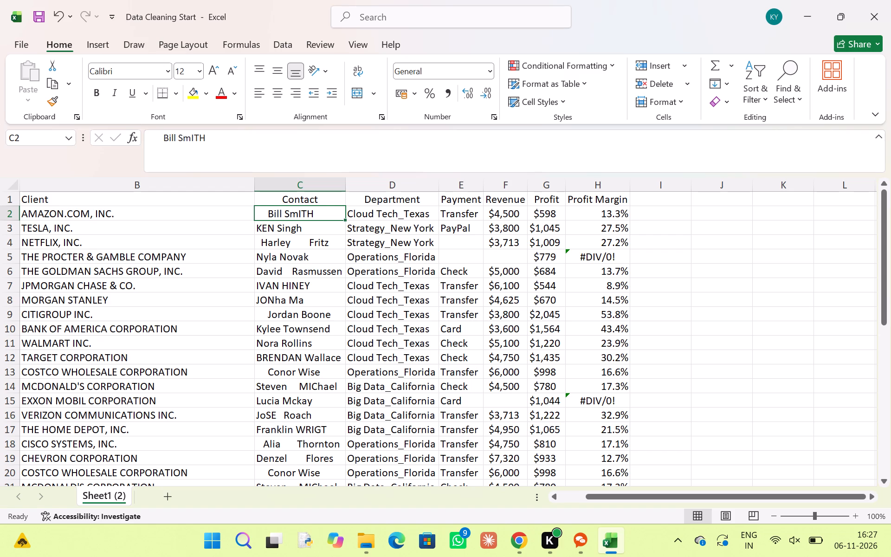
scroll(278, 209, "down", 1)
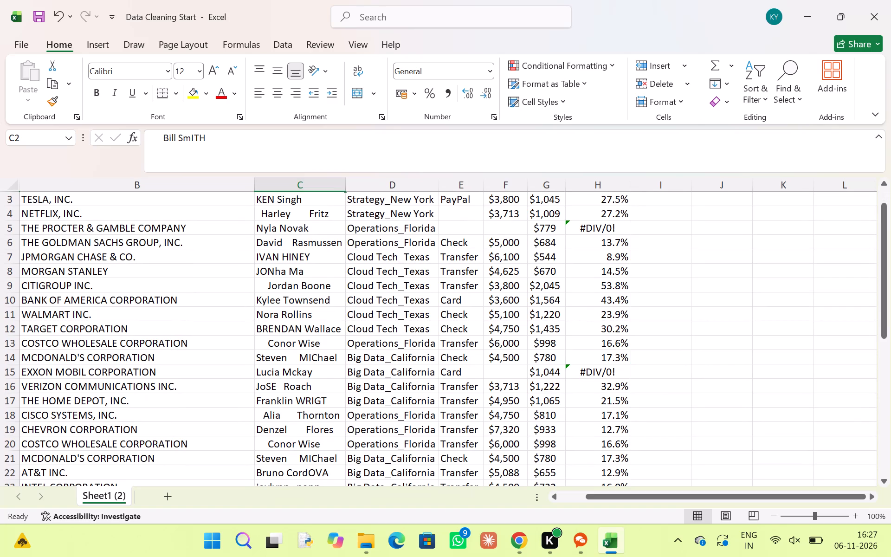
scroll(284, 202, "up", 1)
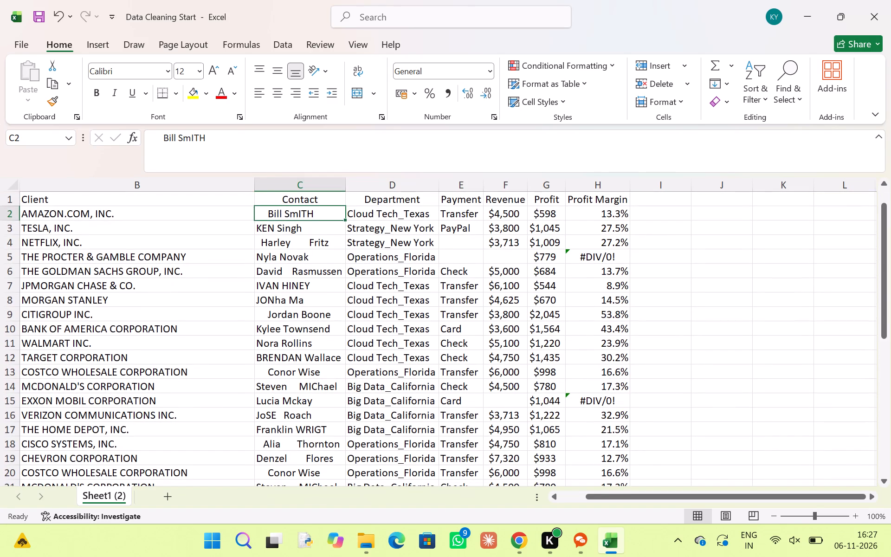
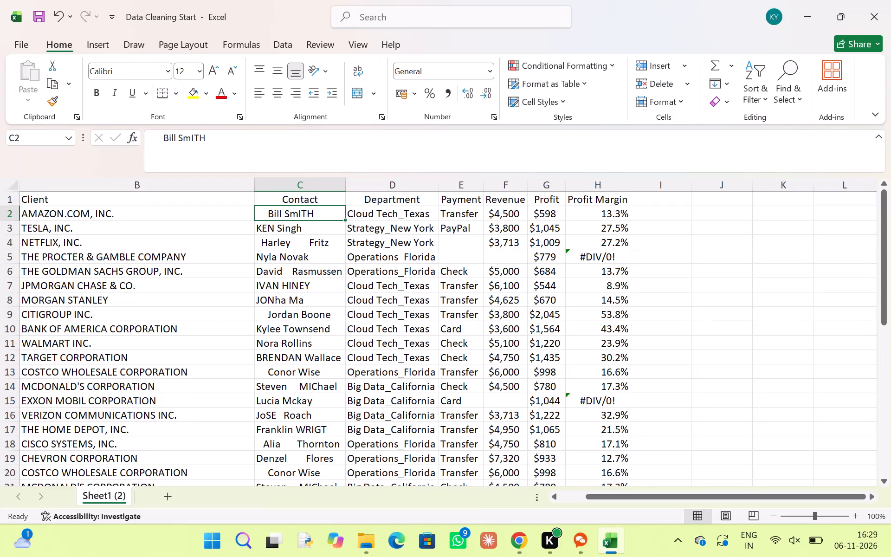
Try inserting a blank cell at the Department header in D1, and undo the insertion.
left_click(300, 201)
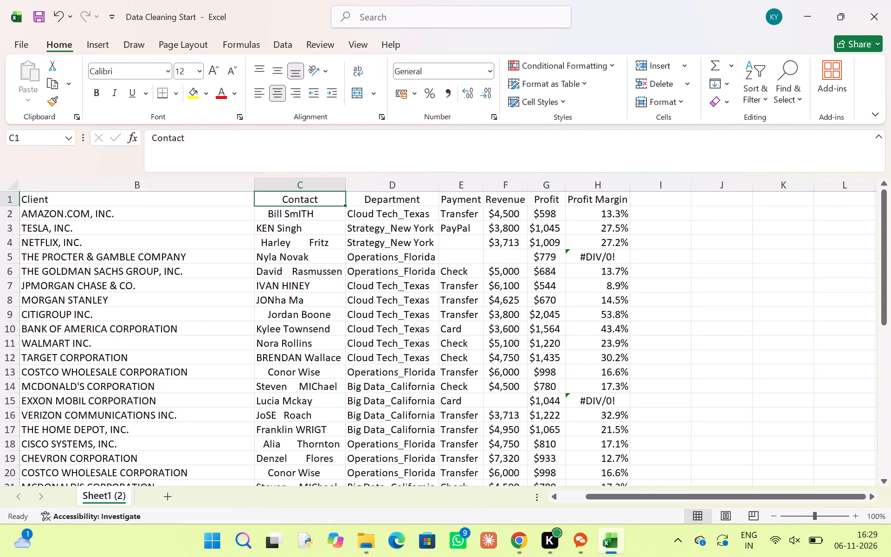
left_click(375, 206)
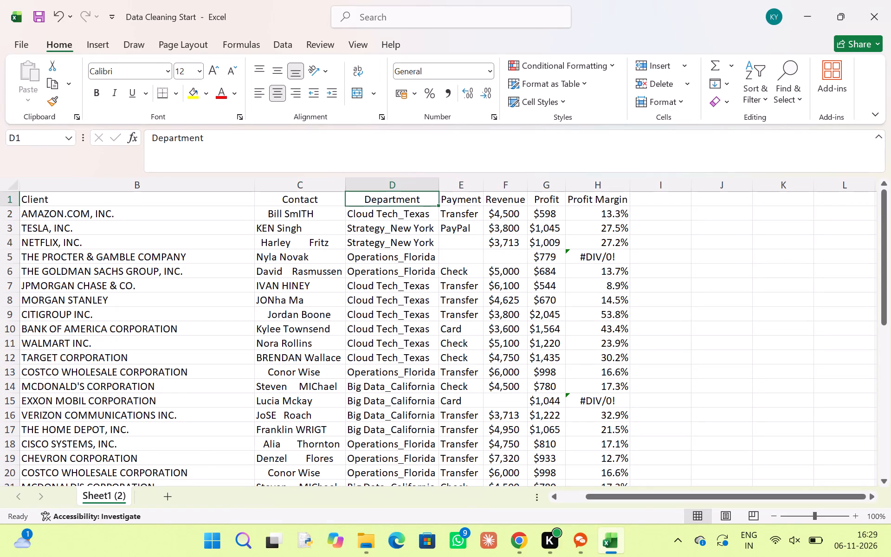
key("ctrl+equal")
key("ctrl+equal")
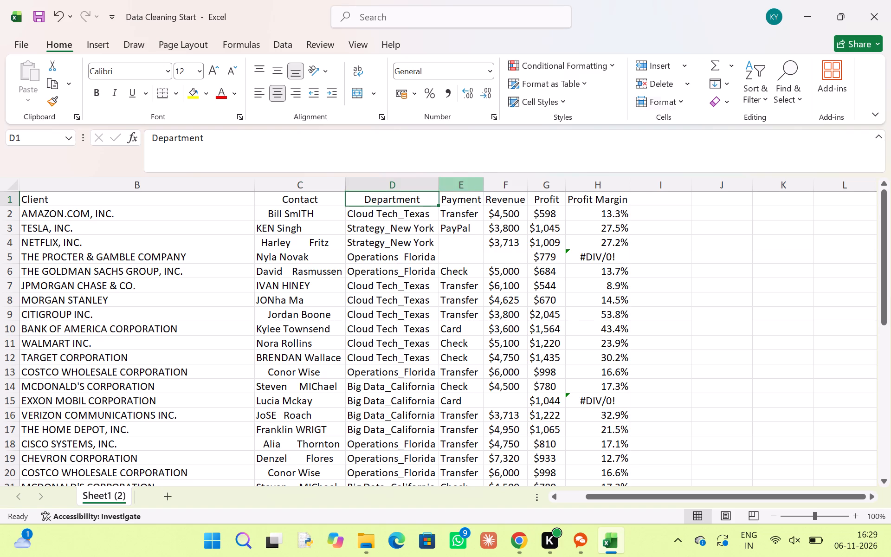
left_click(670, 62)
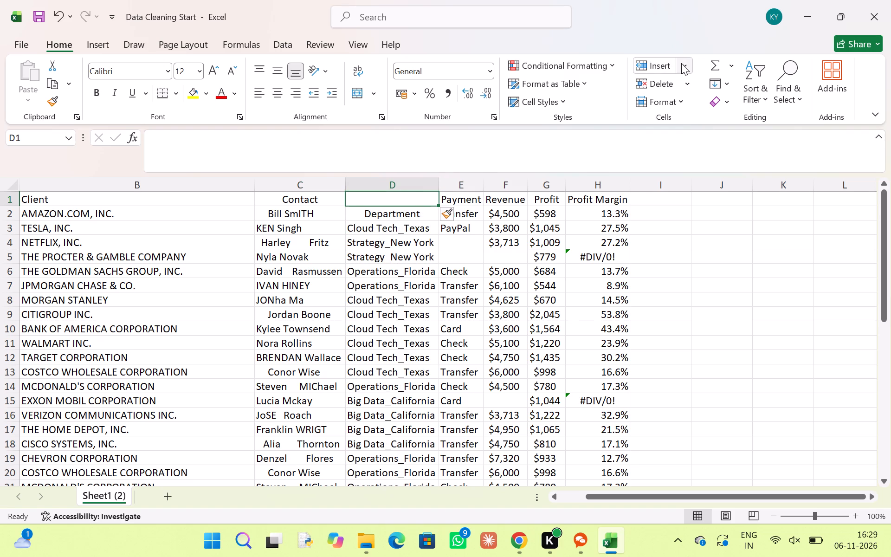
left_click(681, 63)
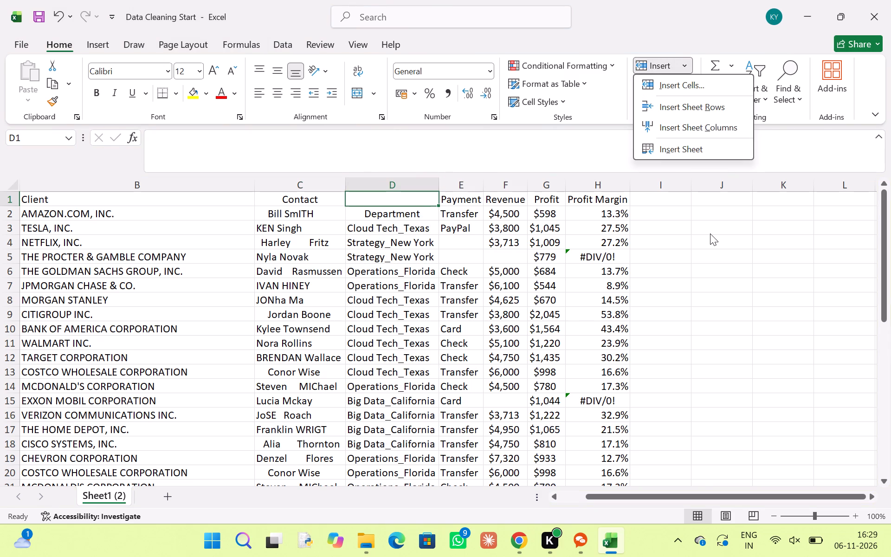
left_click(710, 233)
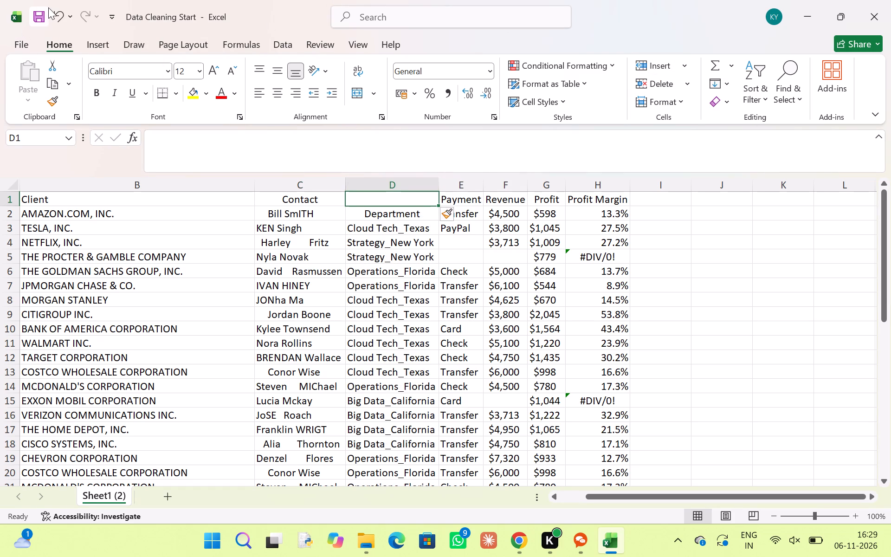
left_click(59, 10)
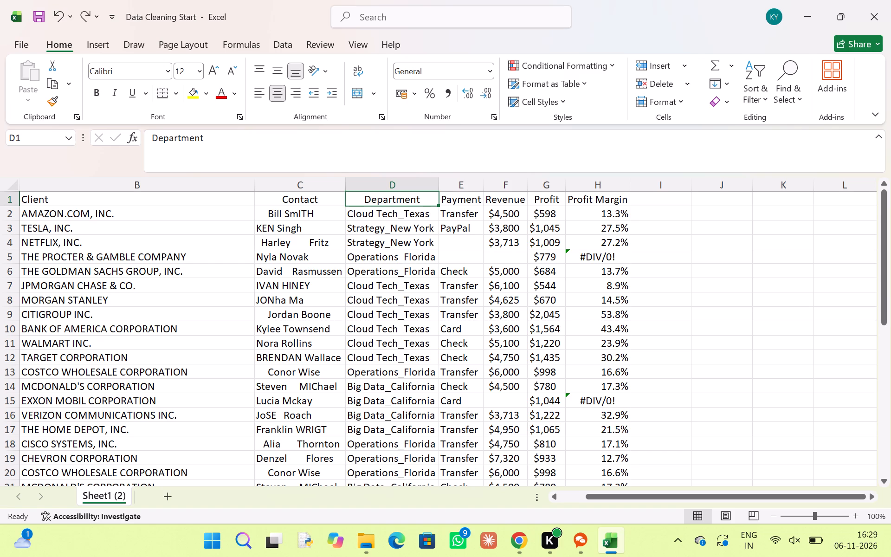
Insert an empty sheet column between the Contact and Department columns.
left_click(684, 70)
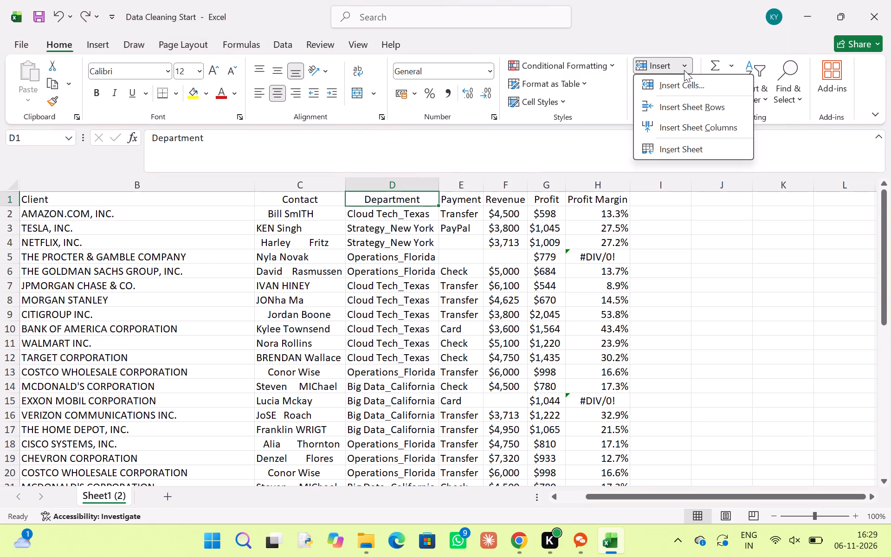
left_click(692, 128)
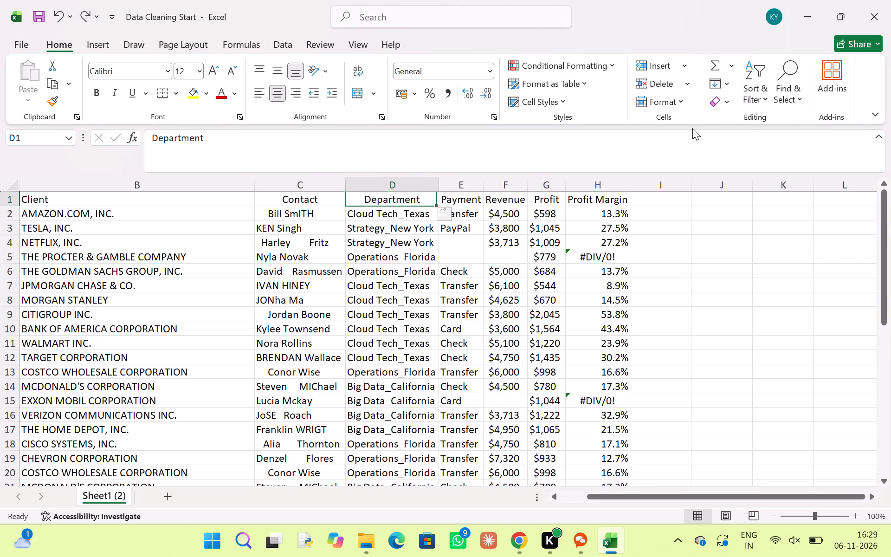
left_click(374, 260)
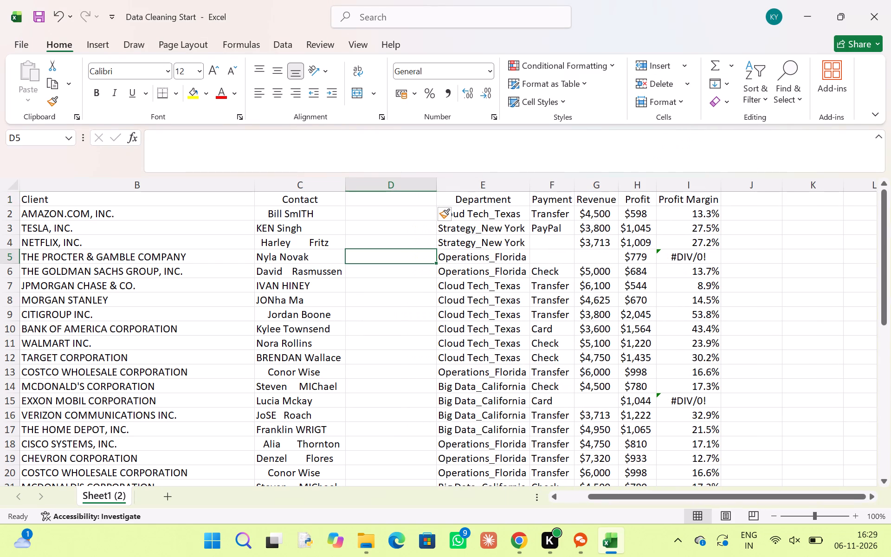
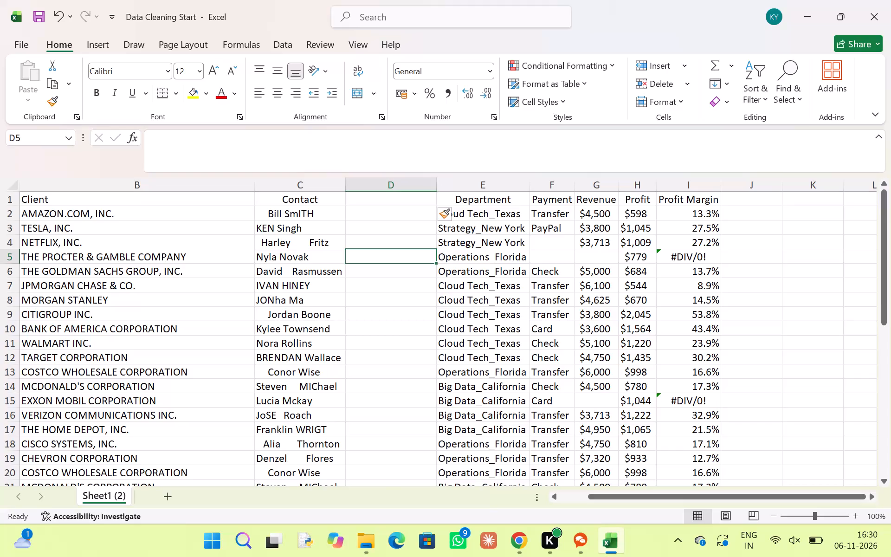
Copy the Contact header from C1 into D1 as the heading of the new empty column.
left_click_drag(379, 201, 320, 209)
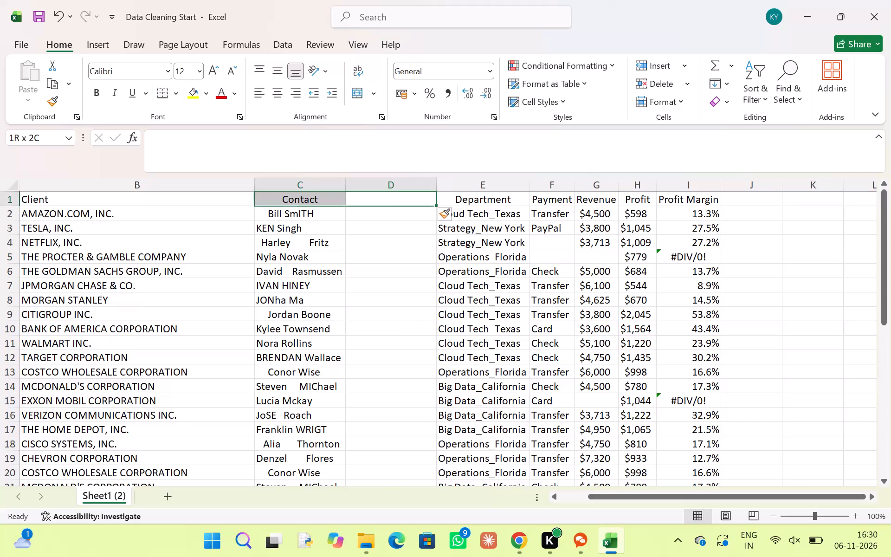
left_click_drag(320, 209, 291, 195)
left_click(291, 195)
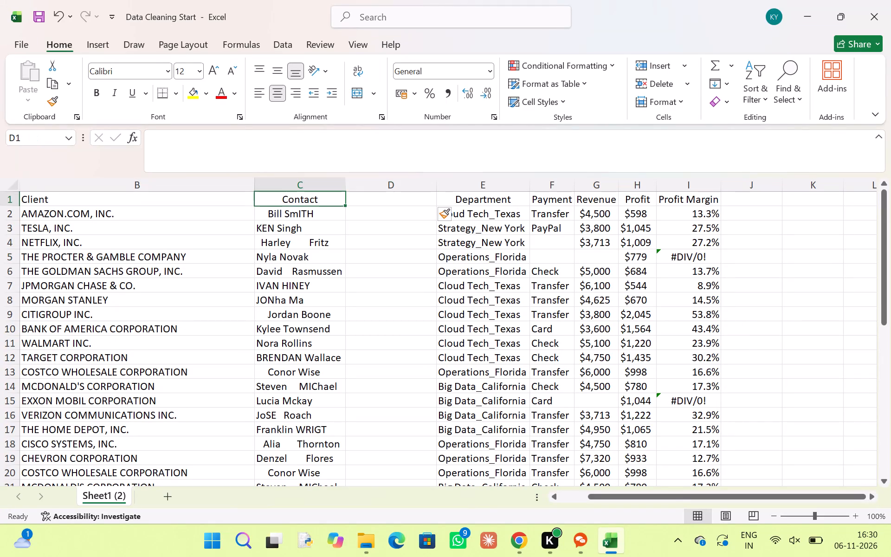
key("ctrl+c")
left_click(291, 195, "ctrl")
left_click(376, 203)
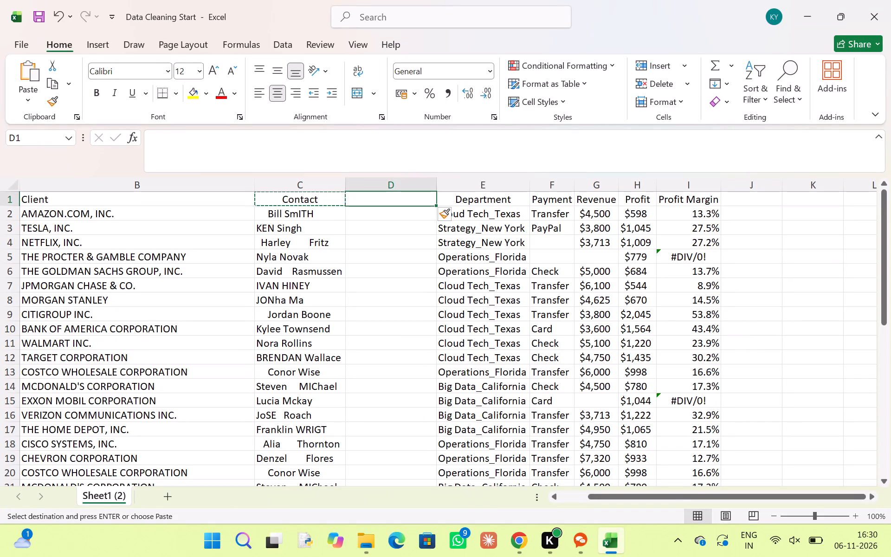
key("ctrl+v")
left_click(376, 203)
Enter the formula =TRIM(PROPER(C2)) in D2, accepting the closing-parenthesis correction.
left_click(376, 214)
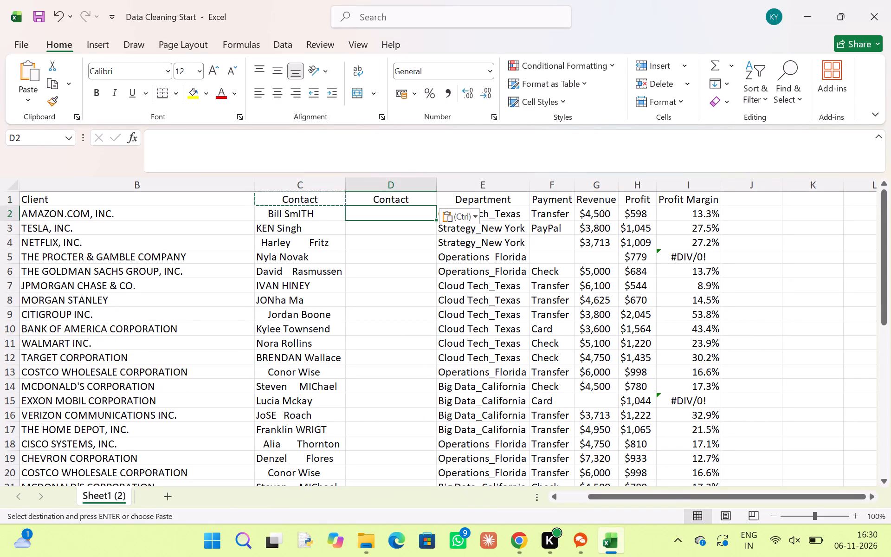
key("equal")
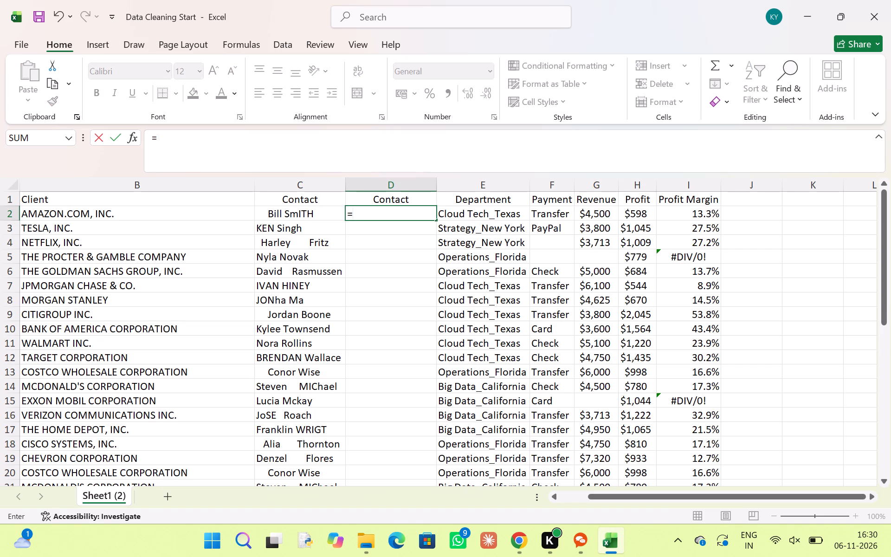
type("tr")
type("im")
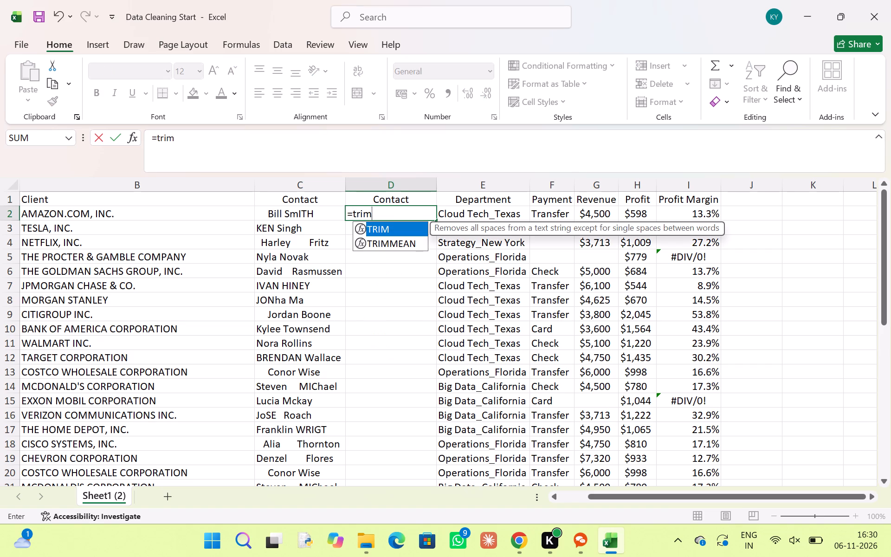
key("Tab")
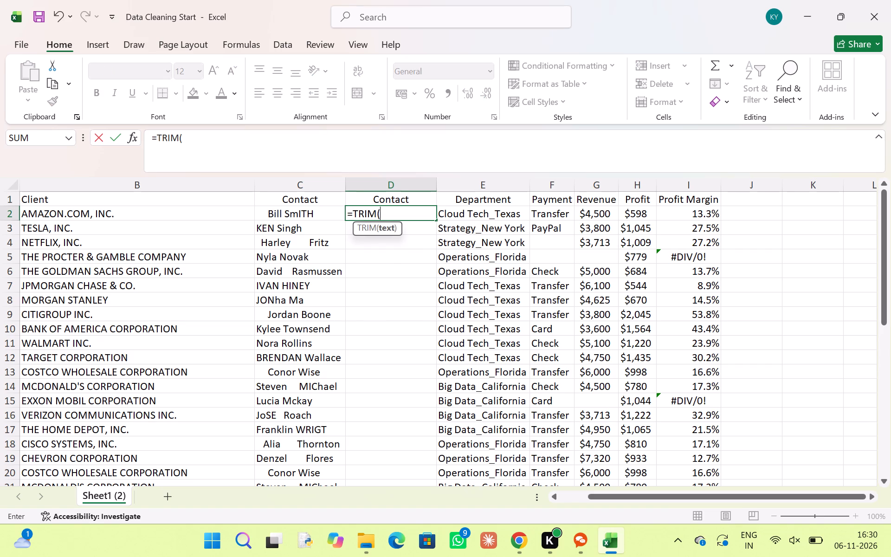
type("pr")
type("op")
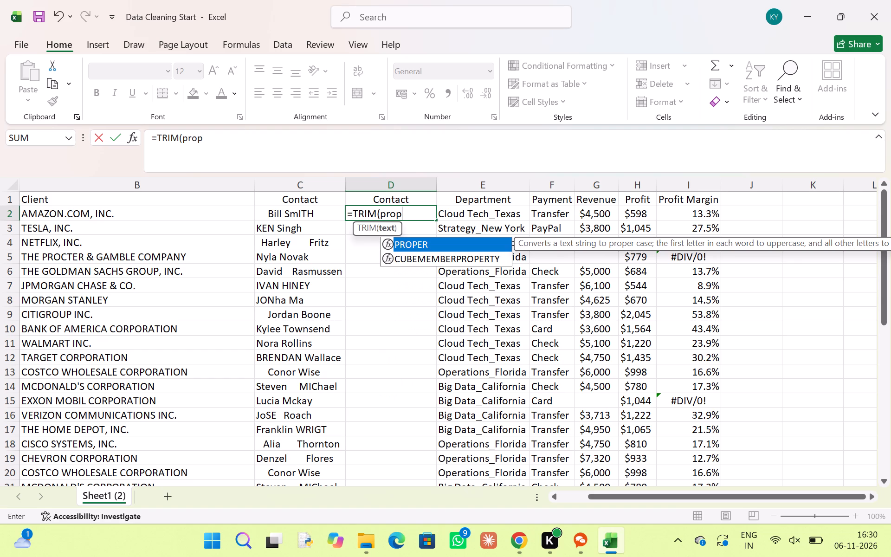
key("Tab")
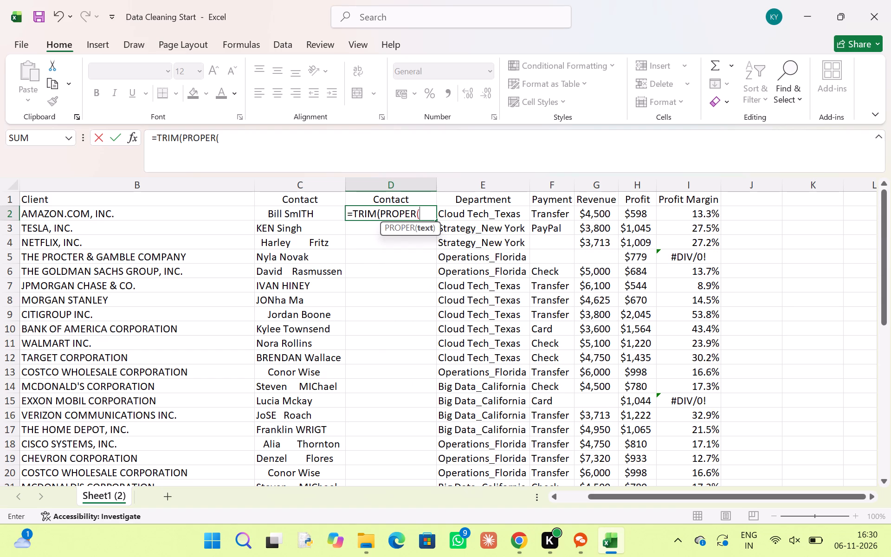
left_click(291, 211)
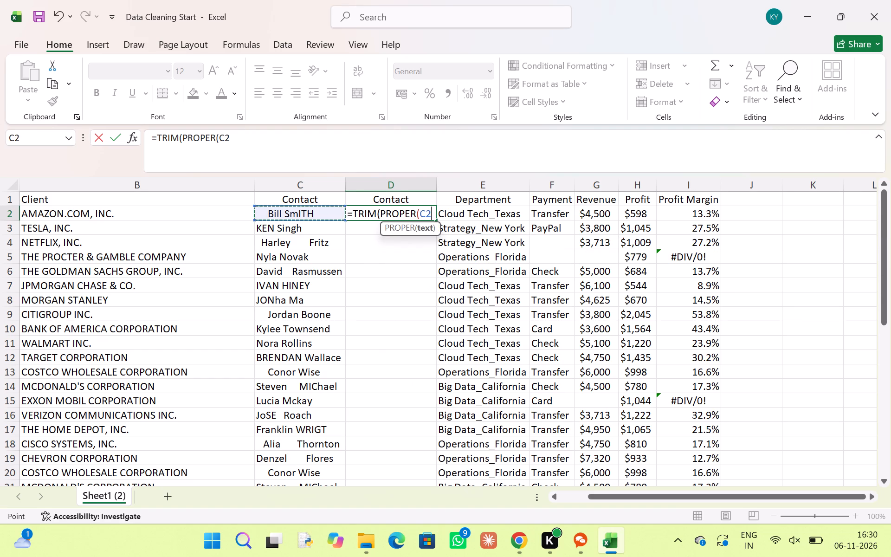
key("Return")
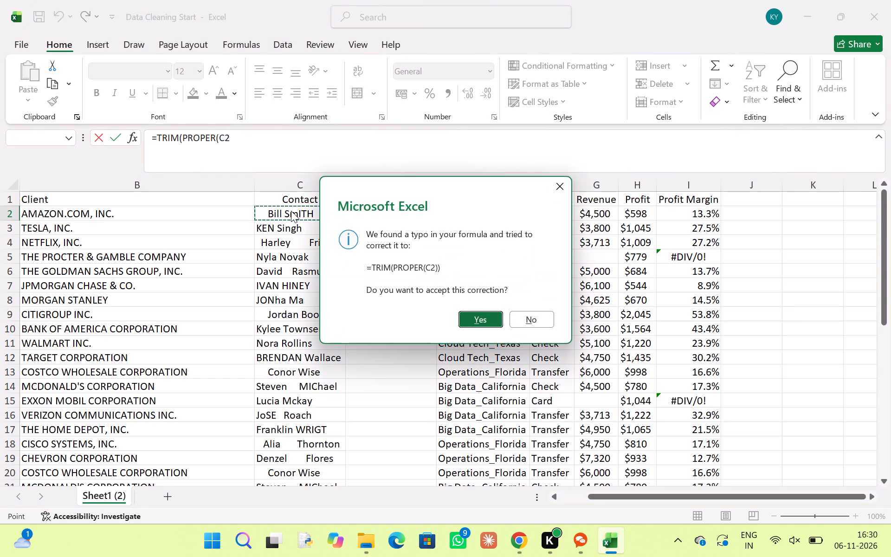
key("Return")
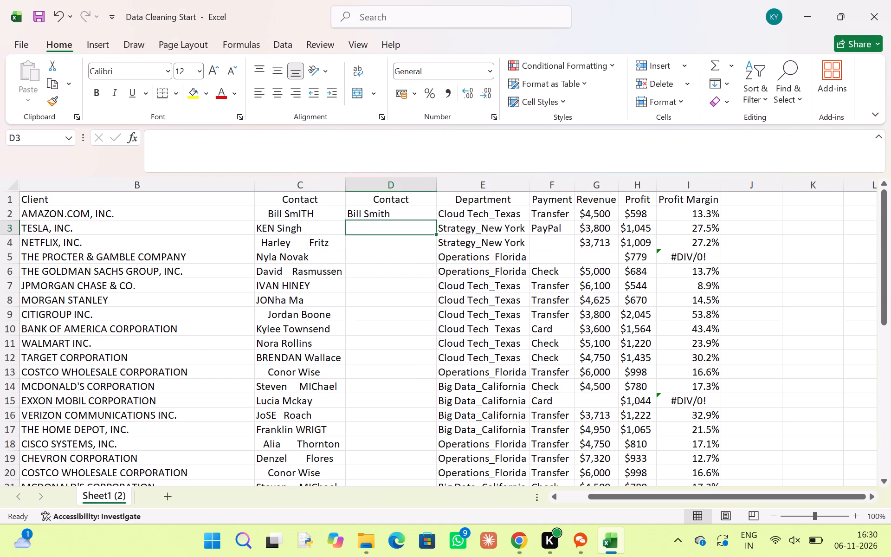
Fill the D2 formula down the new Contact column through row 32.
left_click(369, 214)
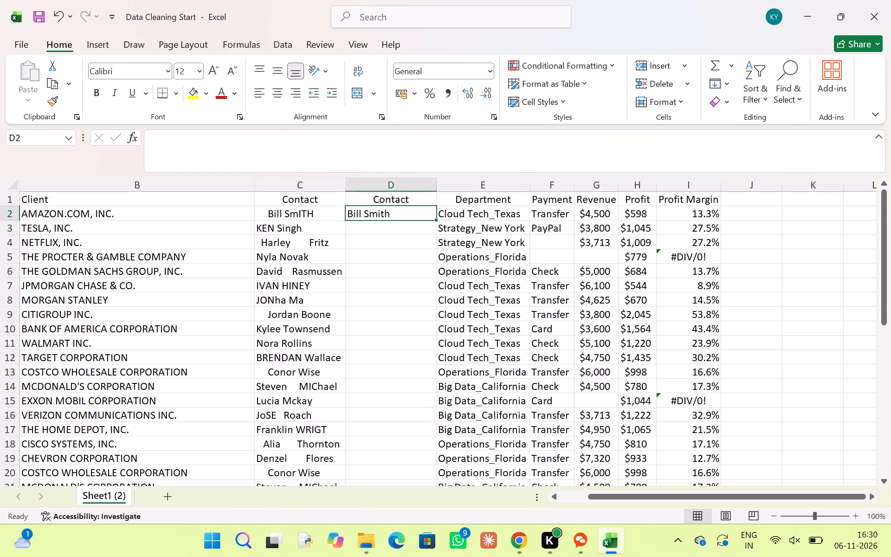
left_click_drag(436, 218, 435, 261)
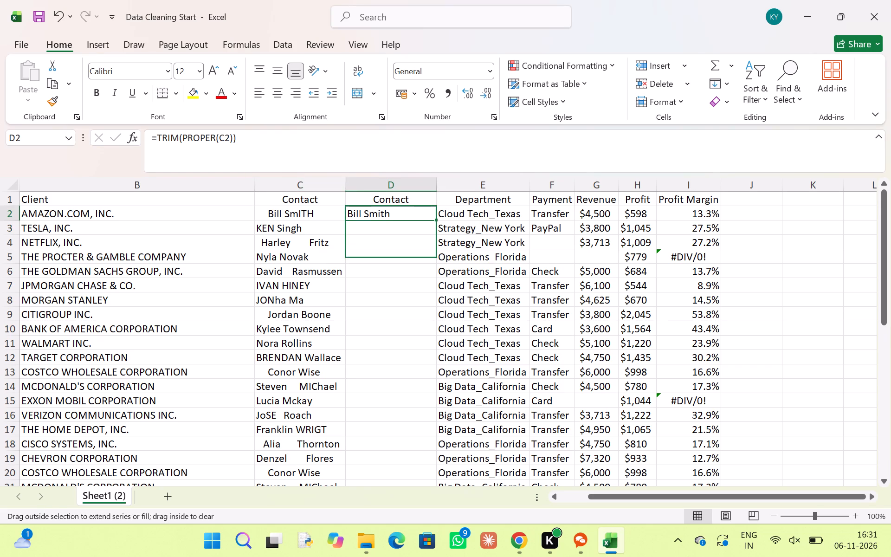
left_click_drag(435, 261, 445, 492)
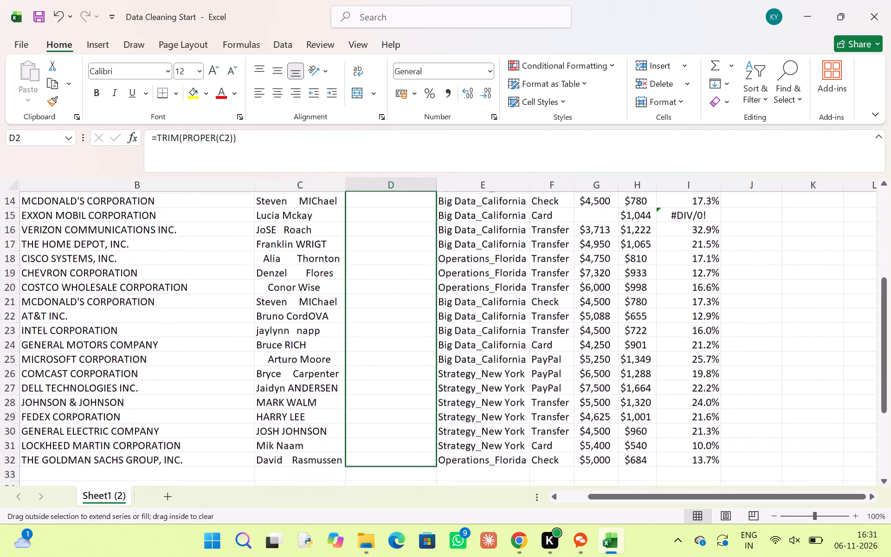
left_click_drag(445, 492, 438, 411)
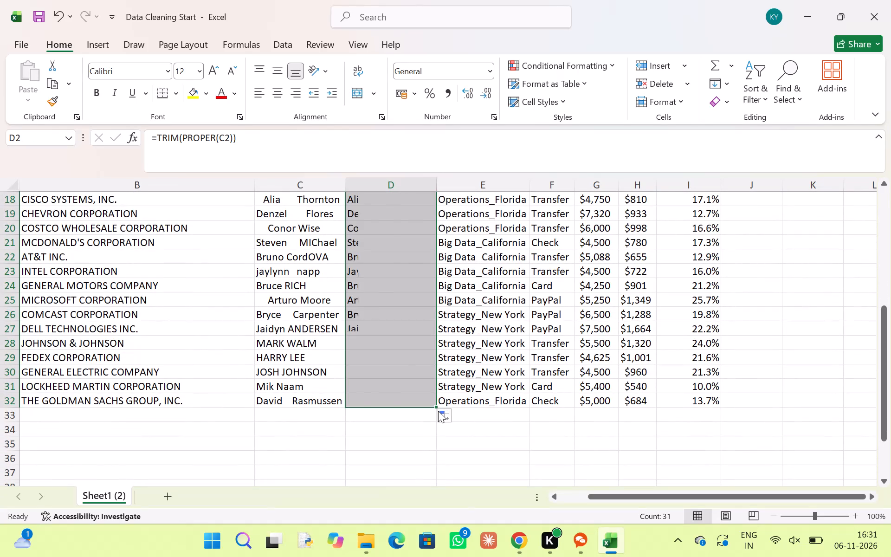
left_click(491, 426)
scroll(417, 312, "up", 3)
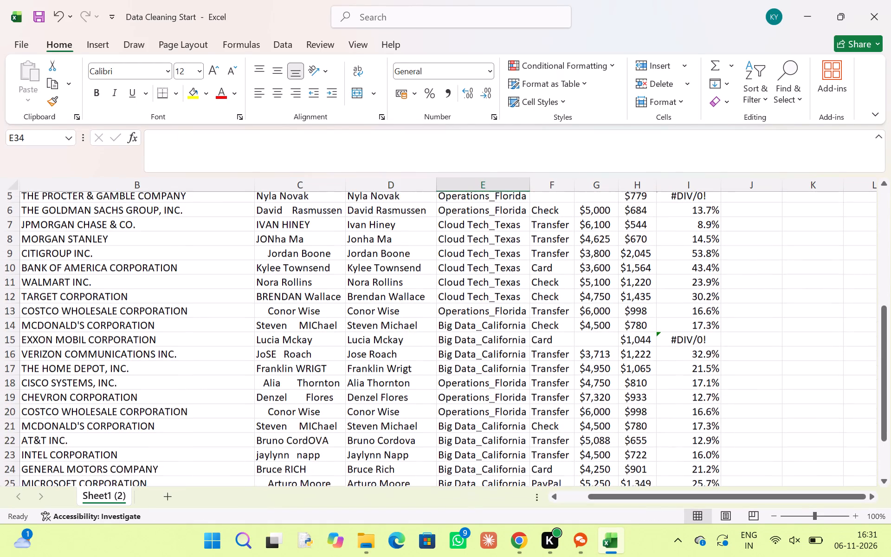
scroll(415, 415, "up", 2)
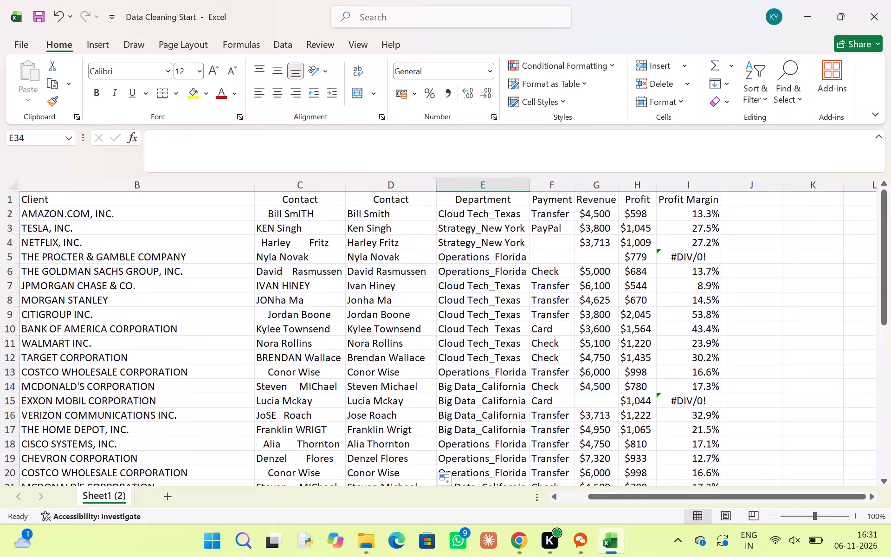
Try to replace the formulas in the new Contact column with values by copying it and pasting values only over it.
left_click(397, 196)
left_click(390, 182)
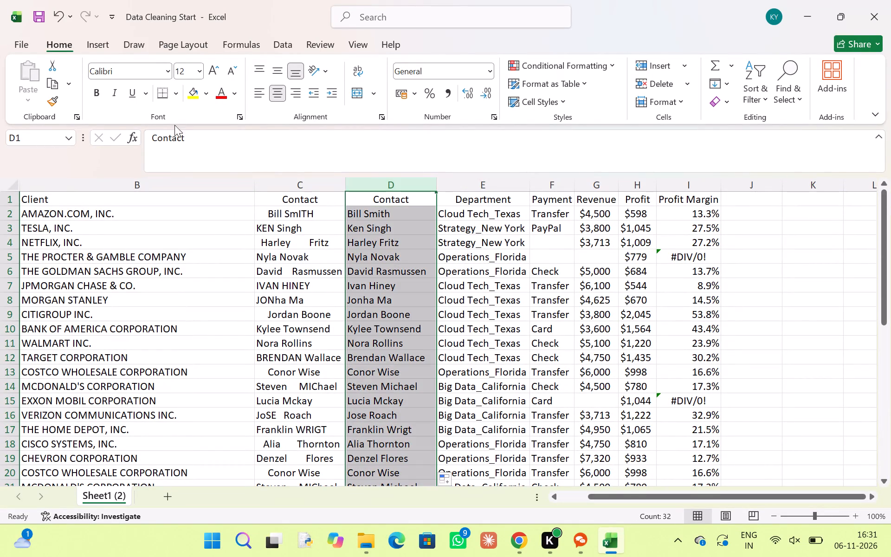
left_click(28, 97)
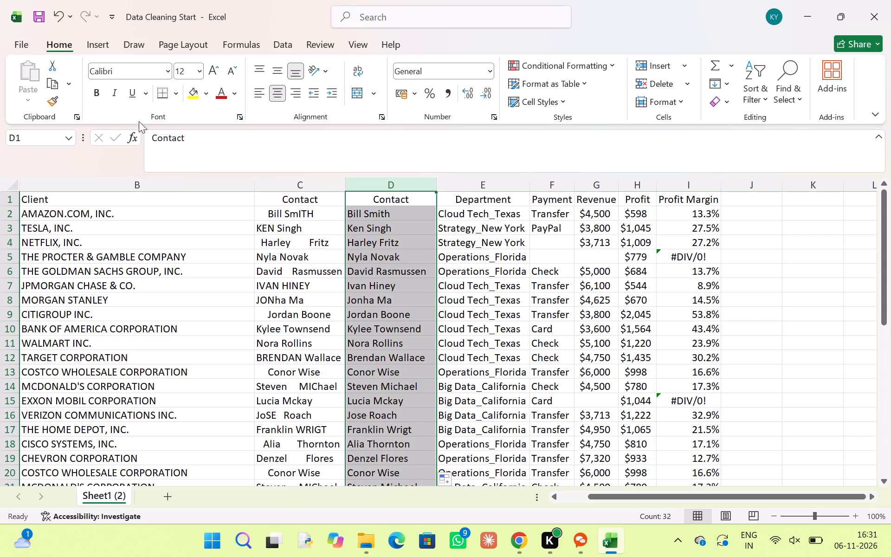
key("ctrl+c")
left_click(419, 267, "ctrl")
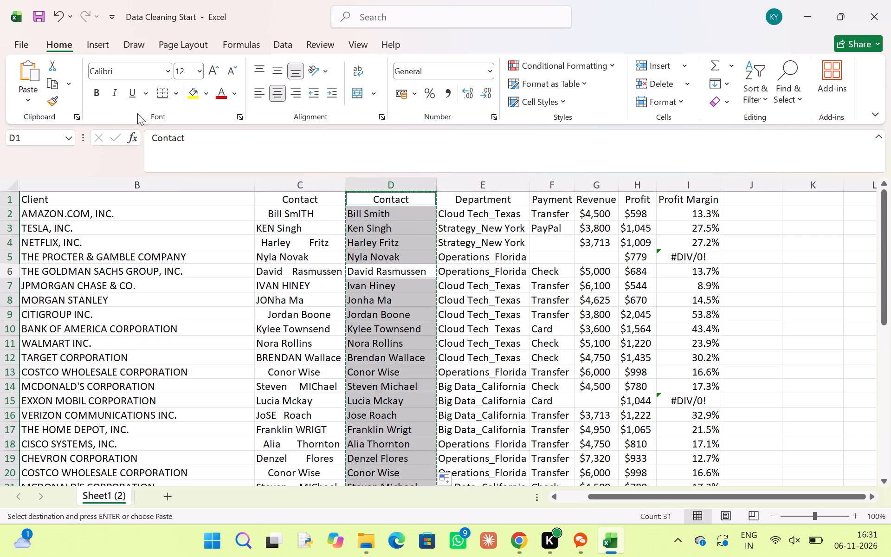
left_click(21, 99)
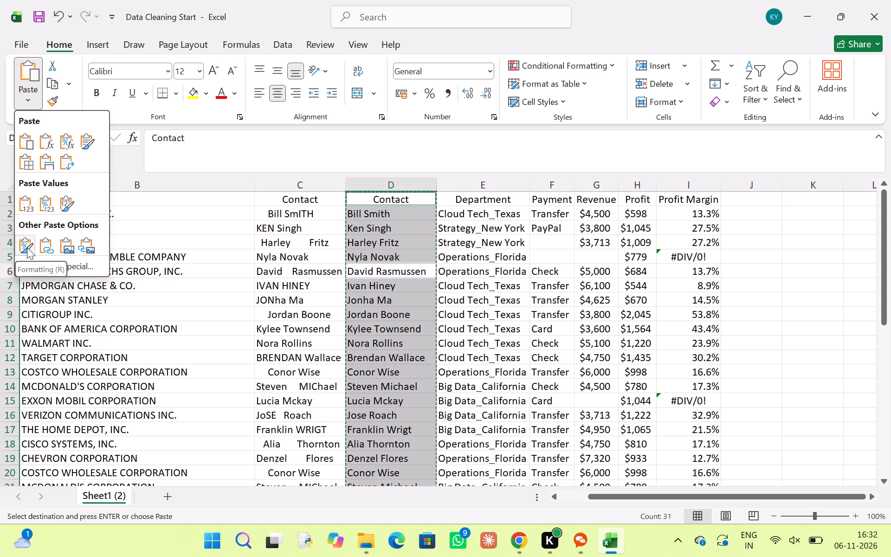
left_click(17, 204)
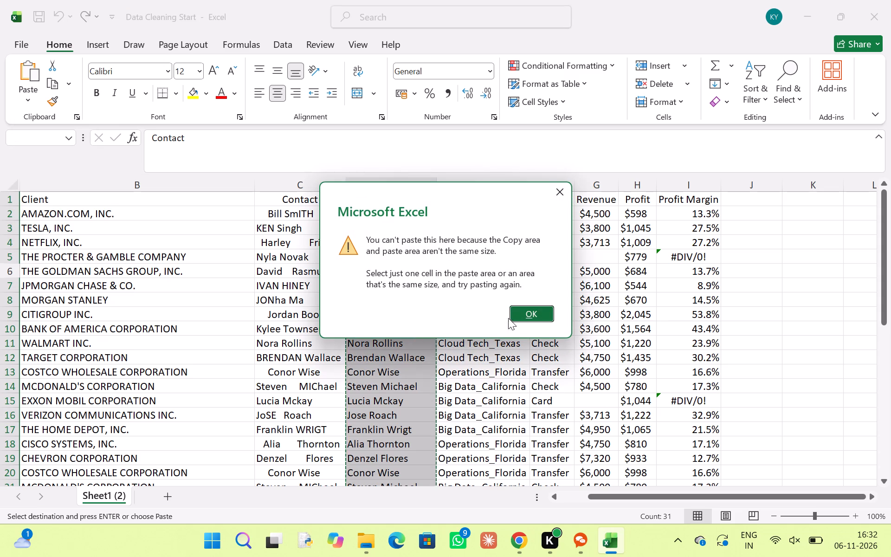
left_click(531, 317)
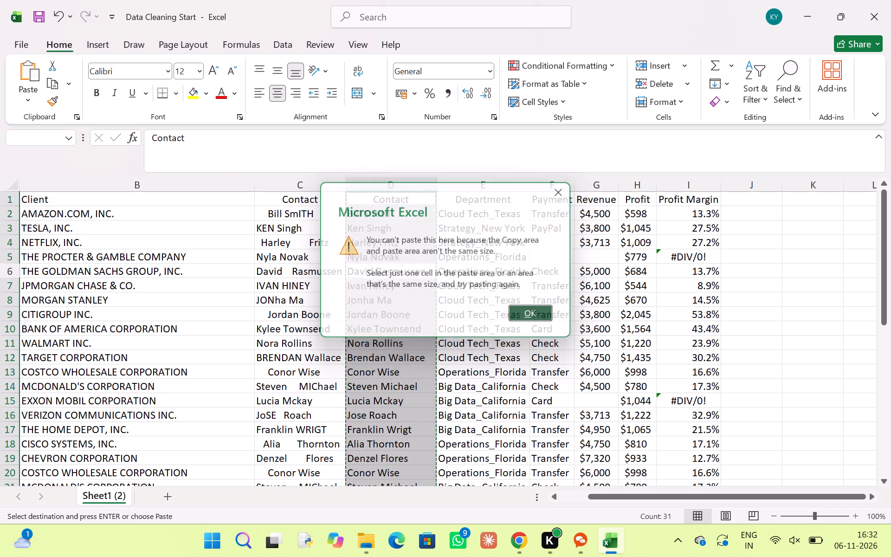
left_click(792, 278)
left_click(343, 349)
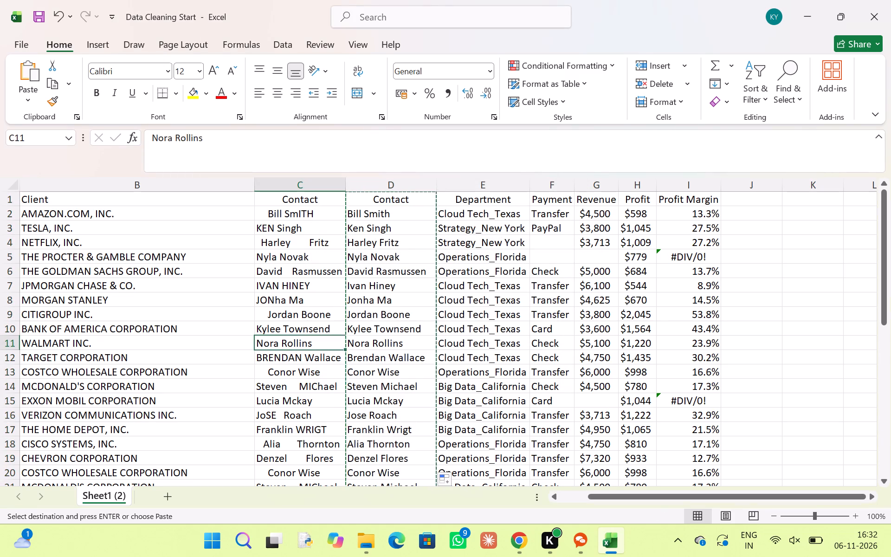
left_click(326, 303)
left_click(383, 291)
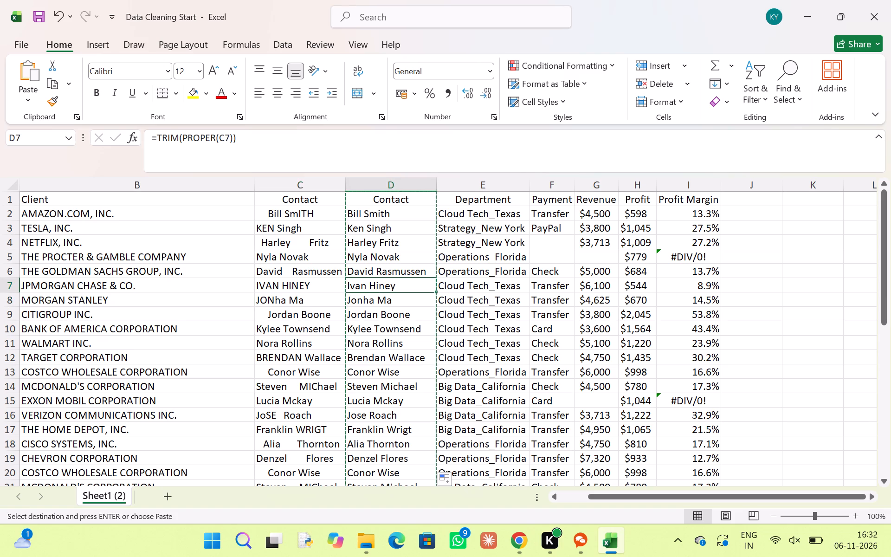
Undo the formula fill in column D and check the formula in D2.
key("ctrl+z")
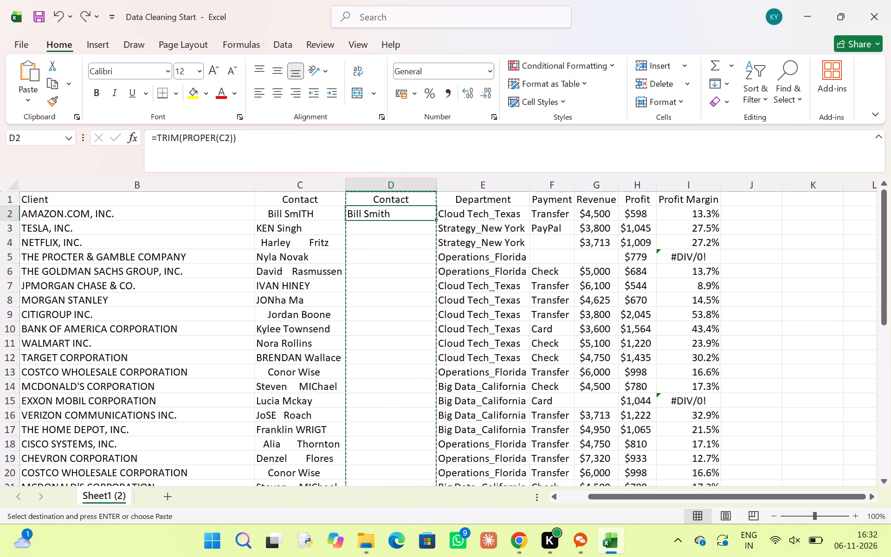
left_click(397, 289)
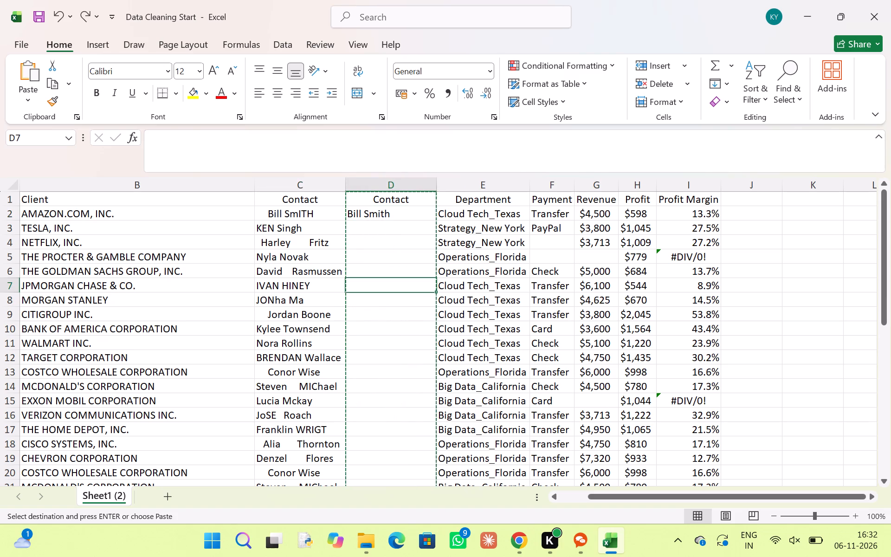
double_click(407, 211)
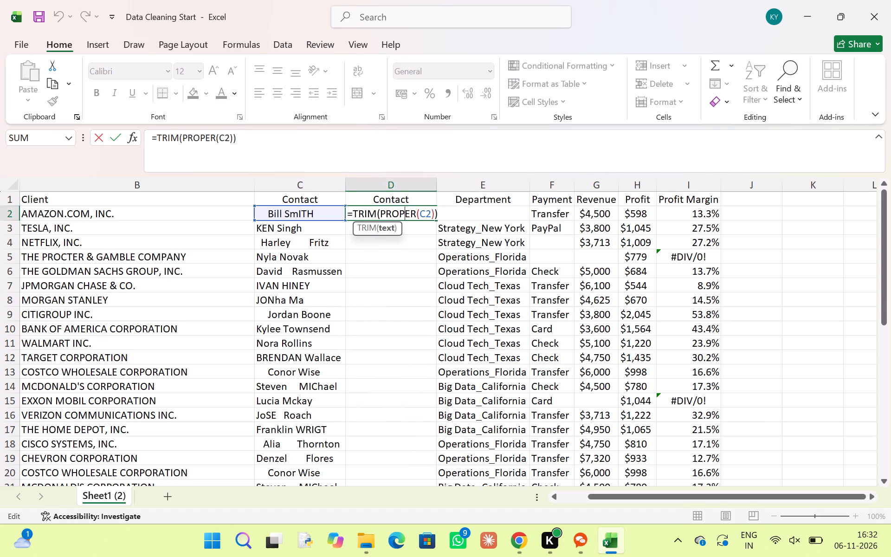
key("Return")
Fill the D2 formula down the new Contact column through row 34.
left_click(424, 216)
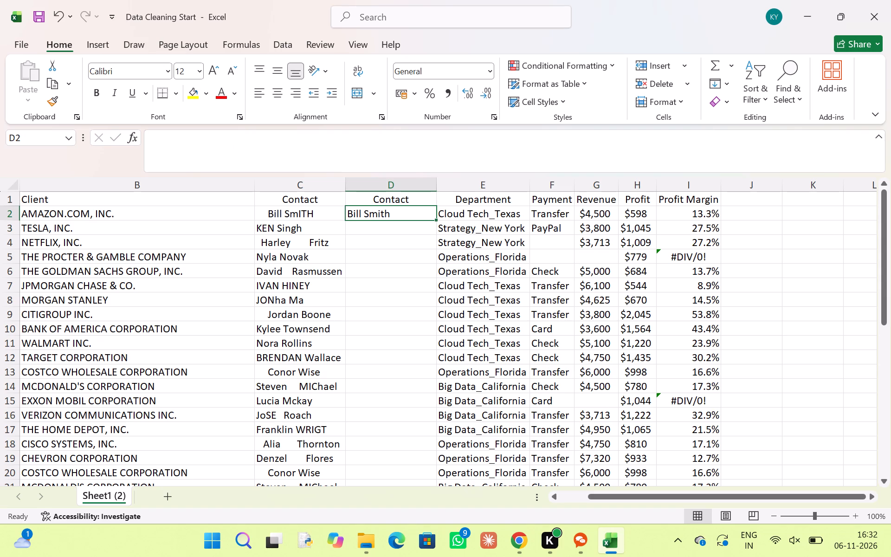
left_click_drag(438, 220, 434, 240)
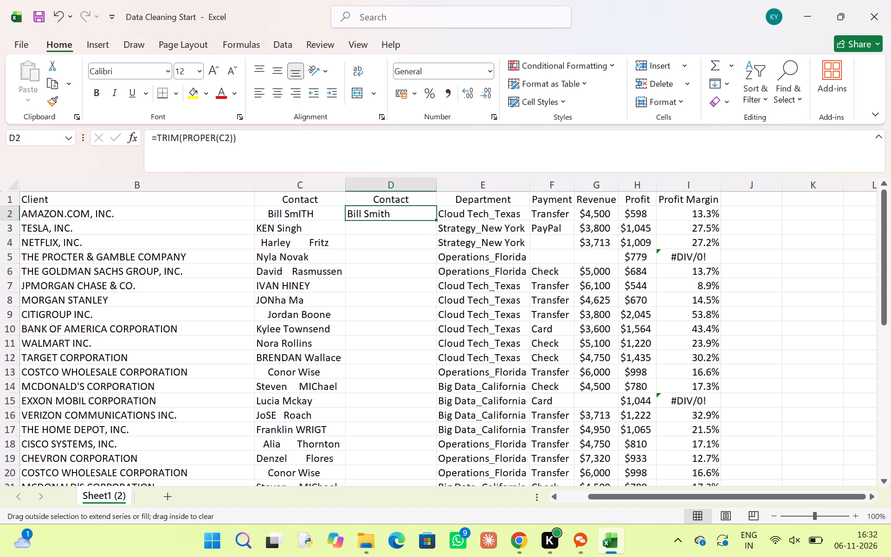
left_click_drag(434, 240, 446, 517)
left_click(485, 497)
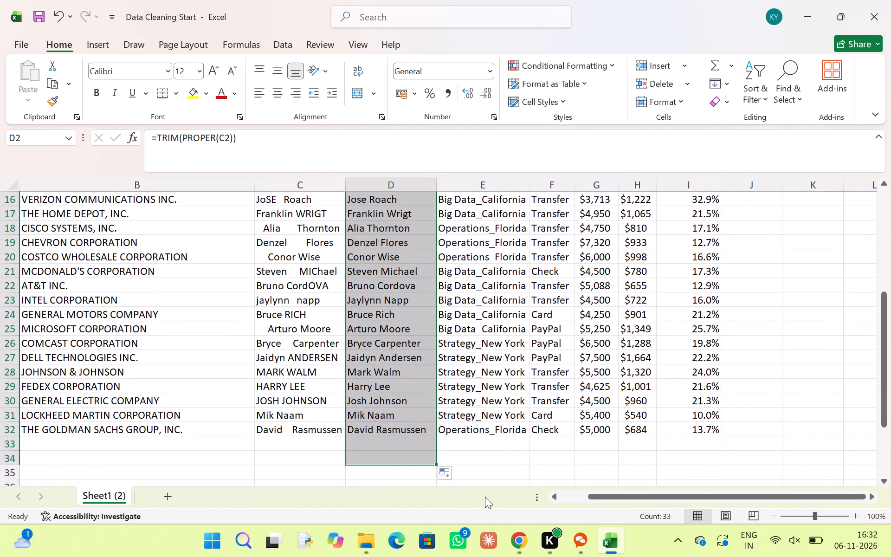
left_click(495, 469)
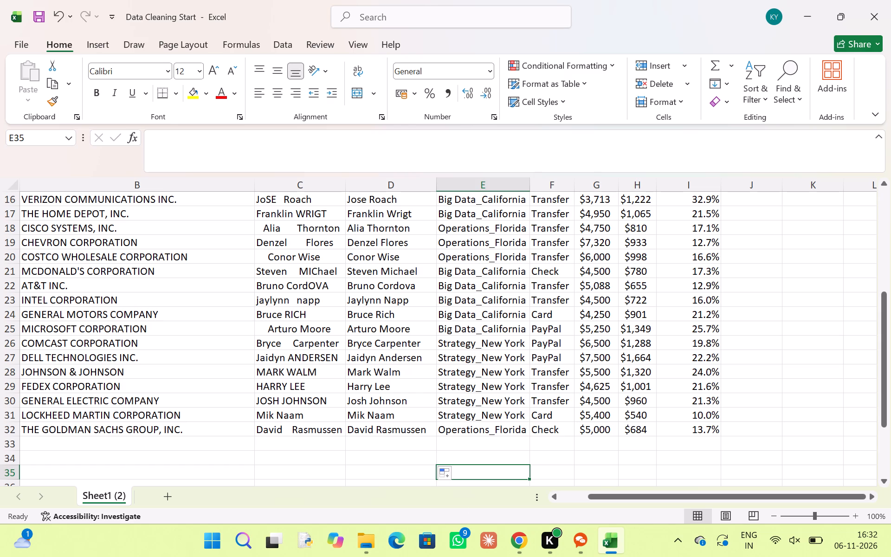
scroll(389, 312, "up", 7)
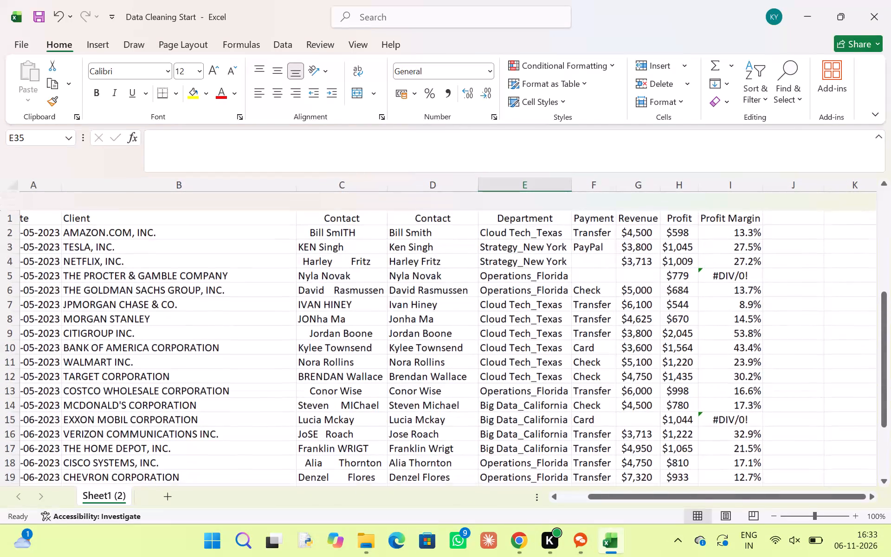
scroll(389, 312, "up", 1)
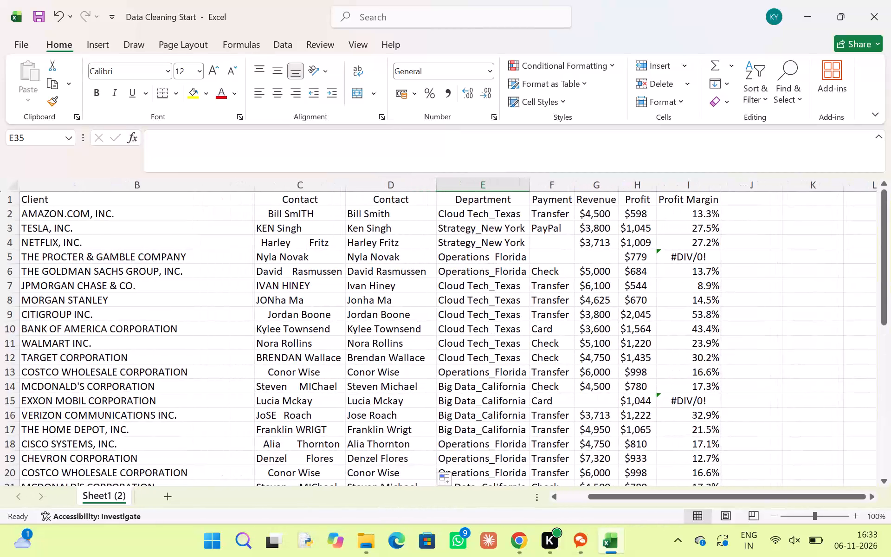
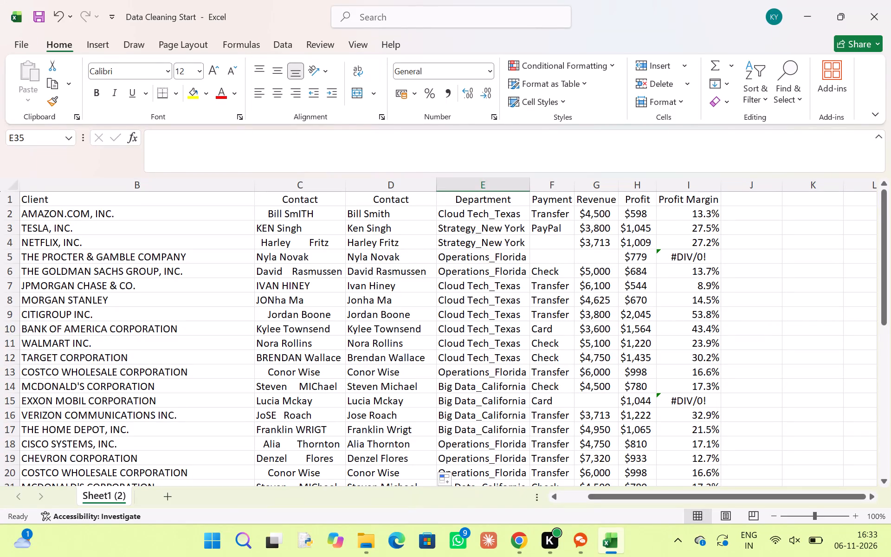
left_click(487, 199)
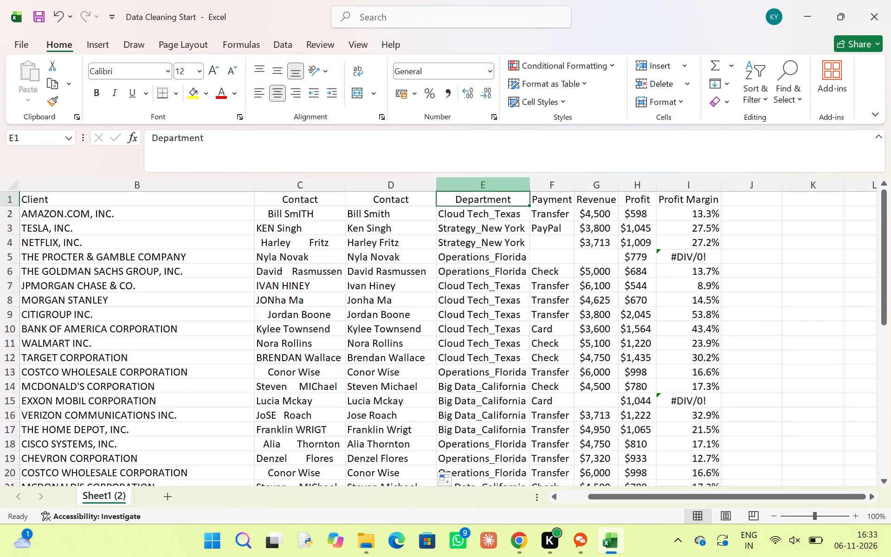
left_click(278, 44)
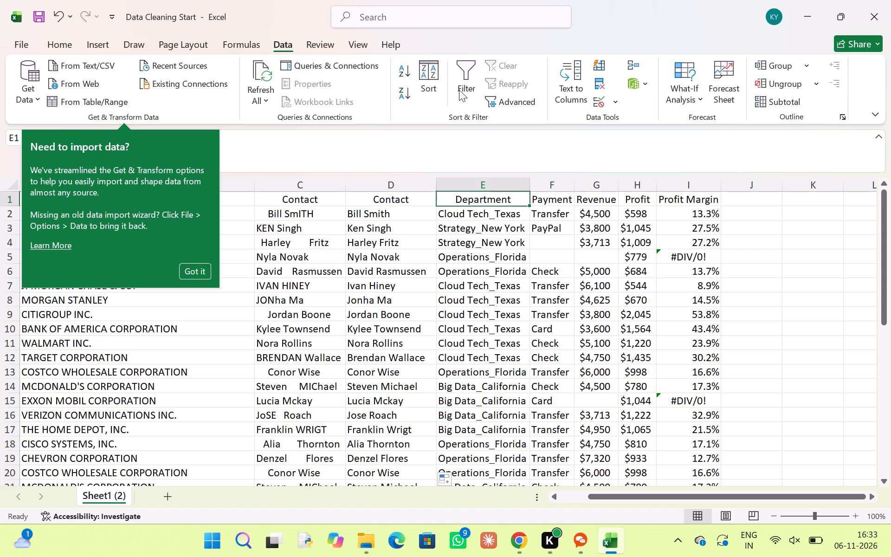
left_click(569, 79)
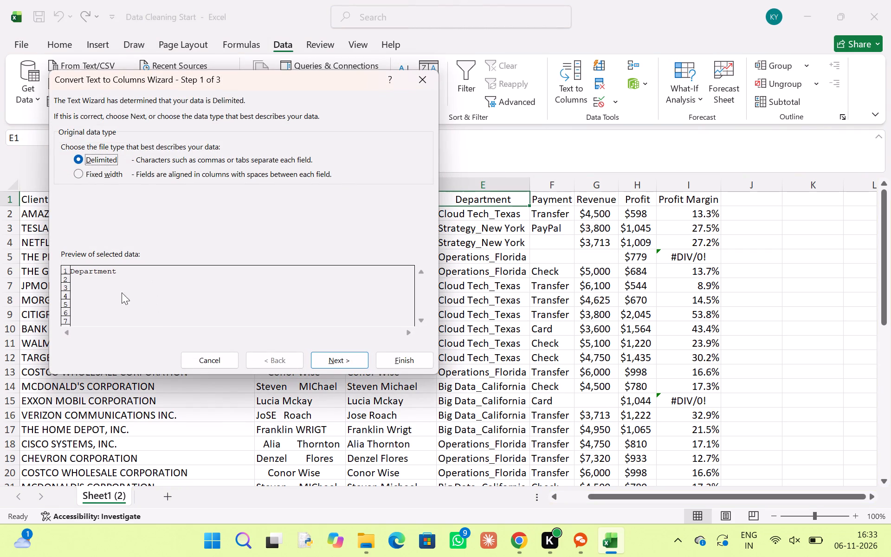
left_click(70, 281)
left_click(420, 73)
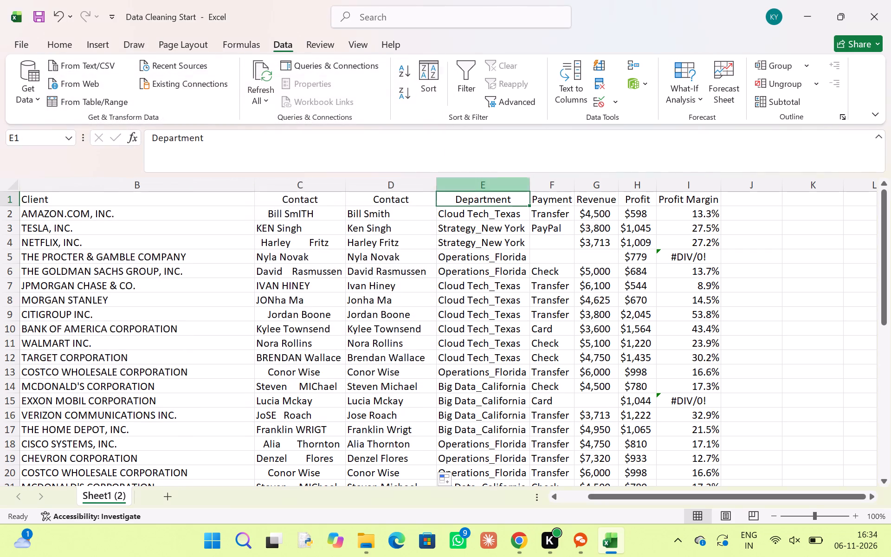
Start Text to Columns on the whole Department column, using the Delimited data type, and proceed to the delimiter settings.
left_click(483, 187)
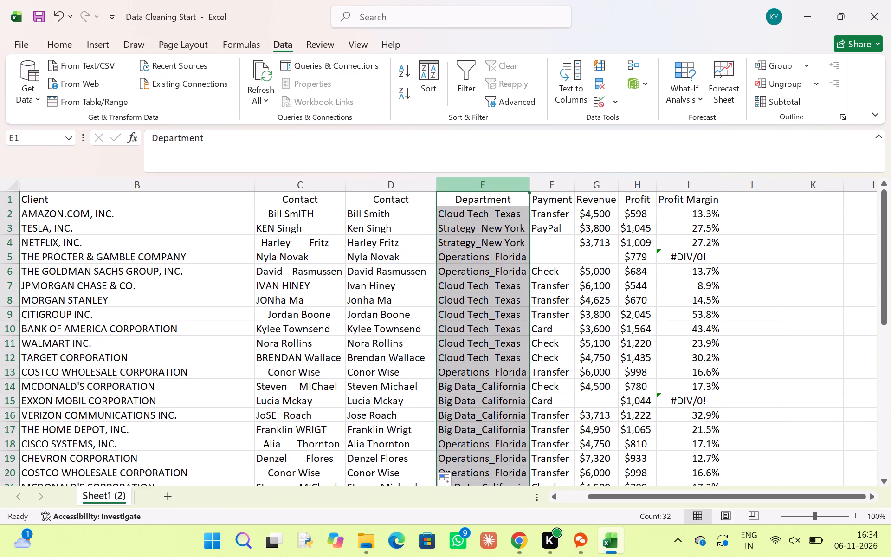
left_click(570, 85)
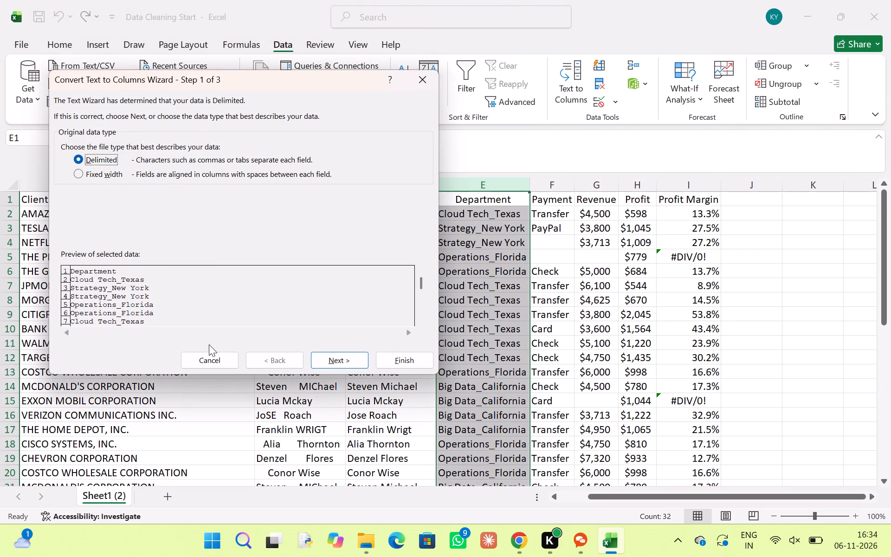
left_click(347, 358)
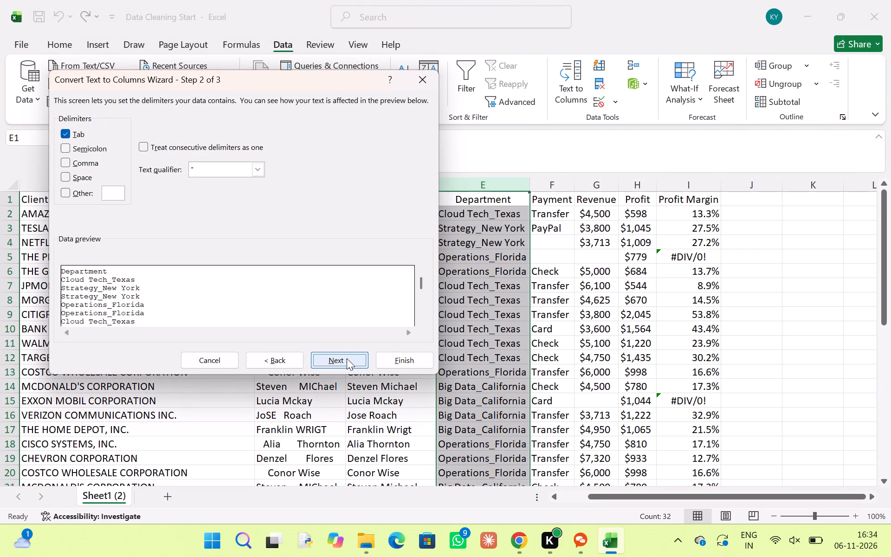
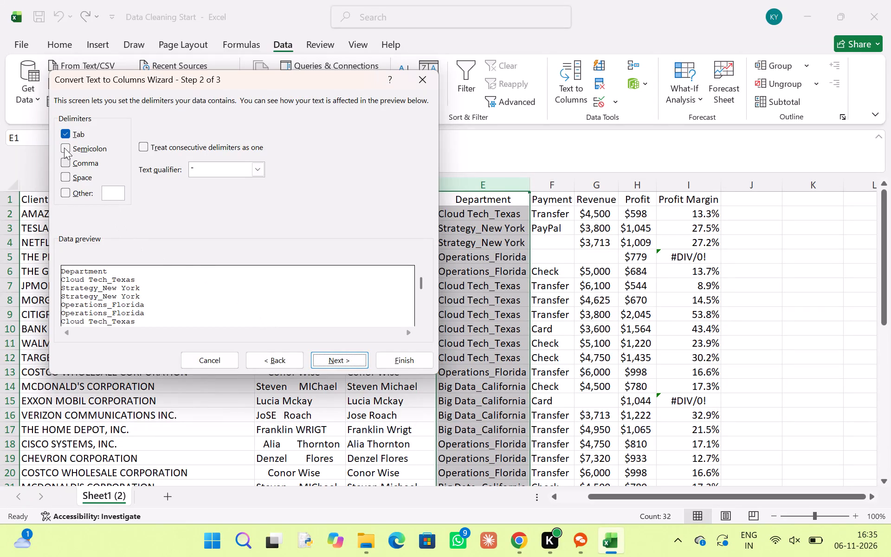
Split the Department column at the underscore as a custom delimiter, in General format at $E$1, overwriting the adjacent Payment column.
left_click(106, 195)
key("shift+underscore")
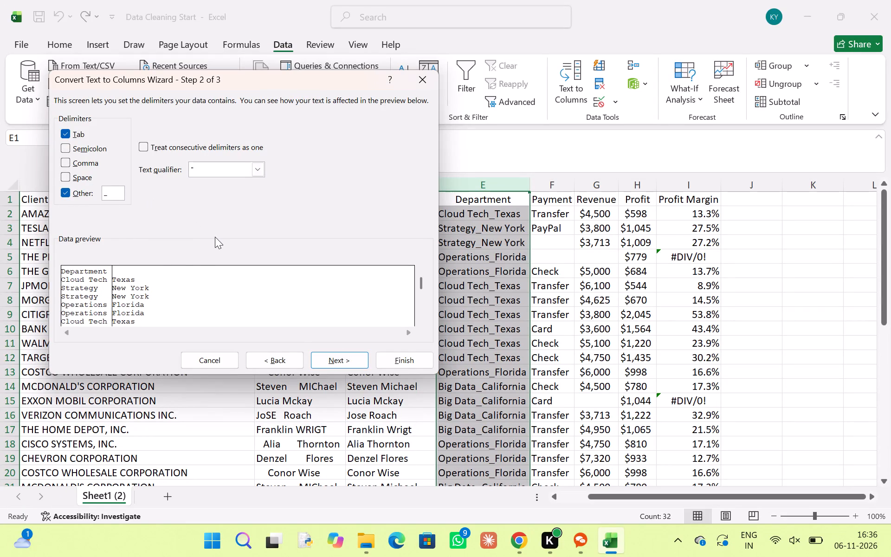
key("BackSpace")
key("minus")
key("BackSpace")
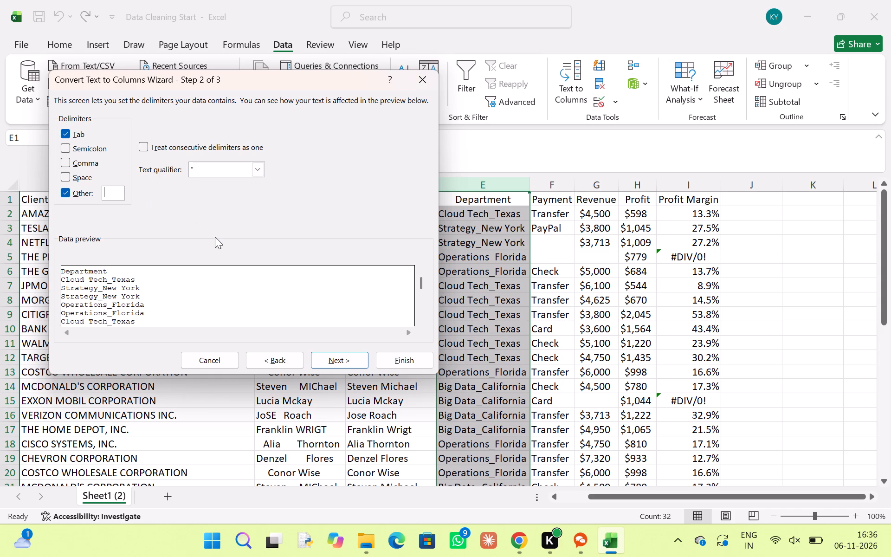
key("shift+underscore")
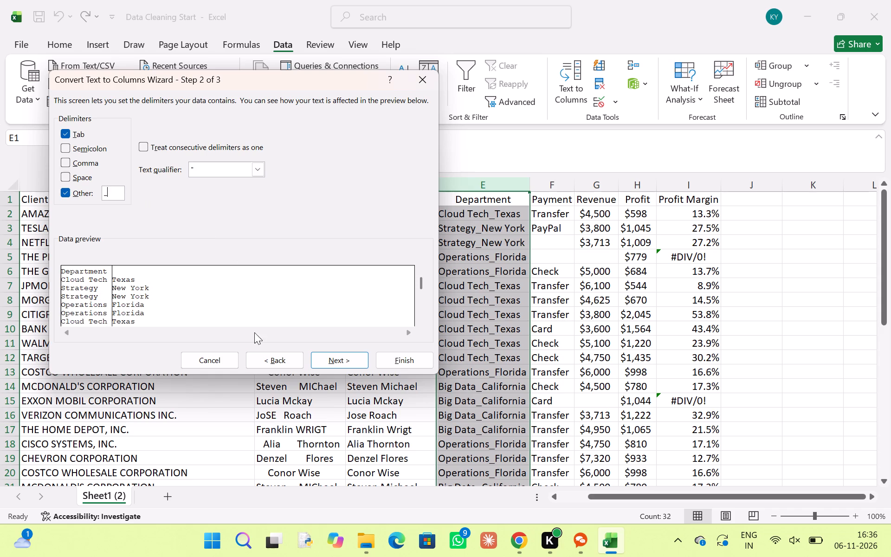
left_click(330, 363)
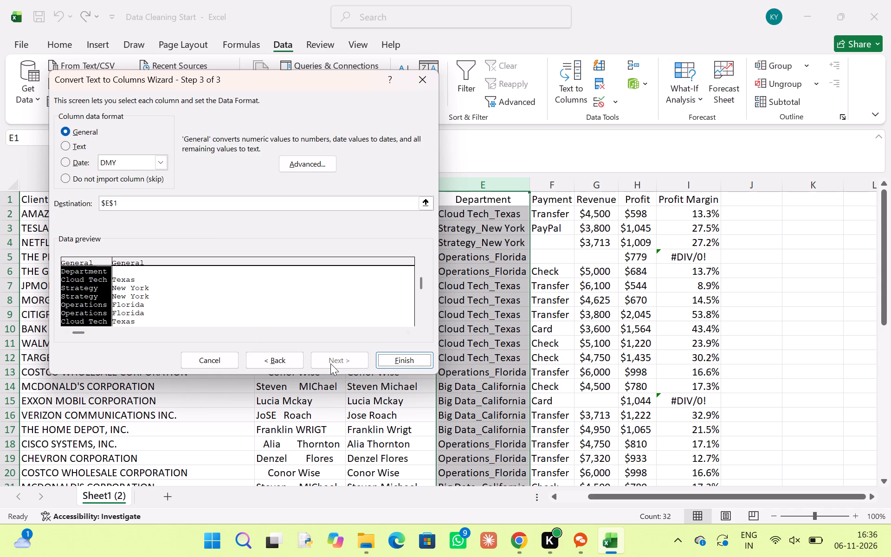
left_click(400, 359)
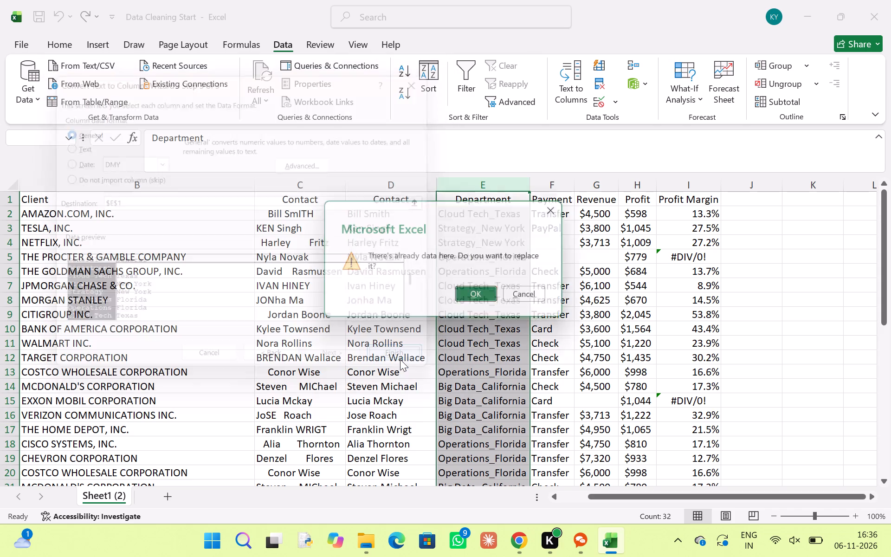
left_click(476, 295)
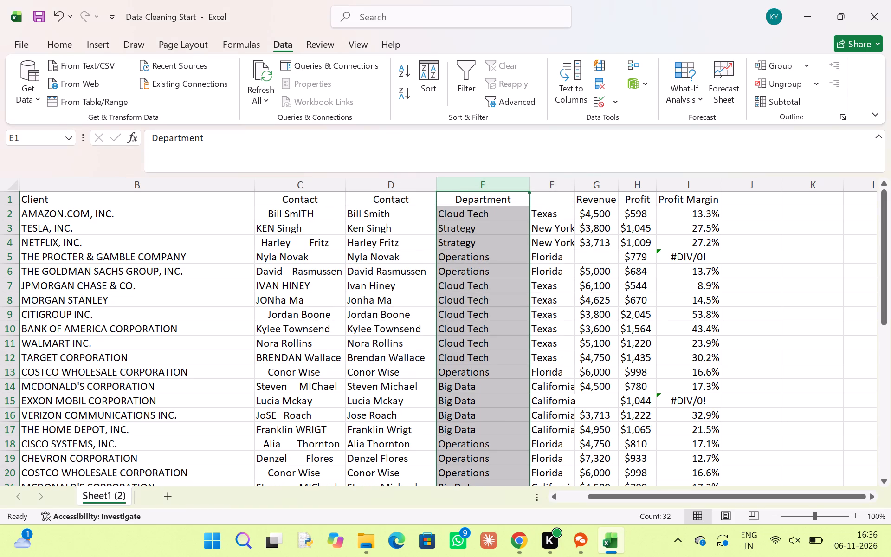
Enter the header Location in cell F1, above the split-off state names.
left_click(547, 201)
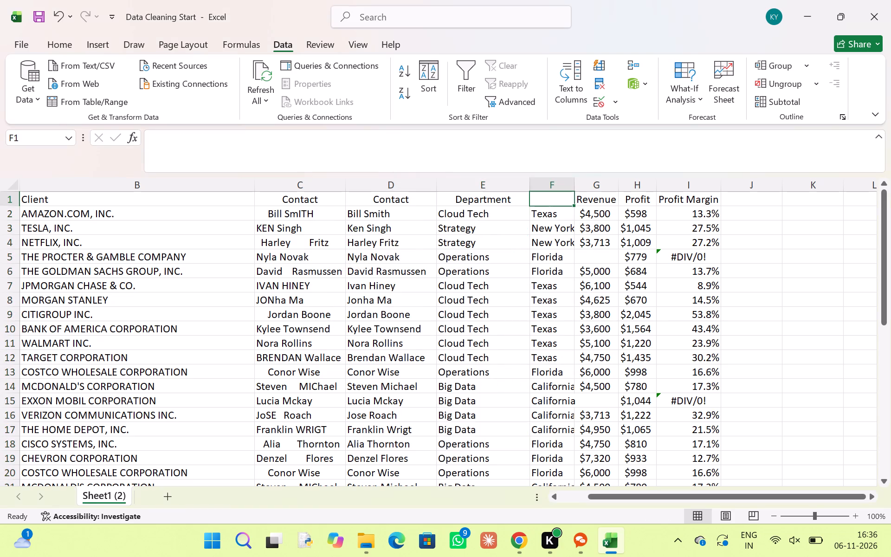
type("Location")
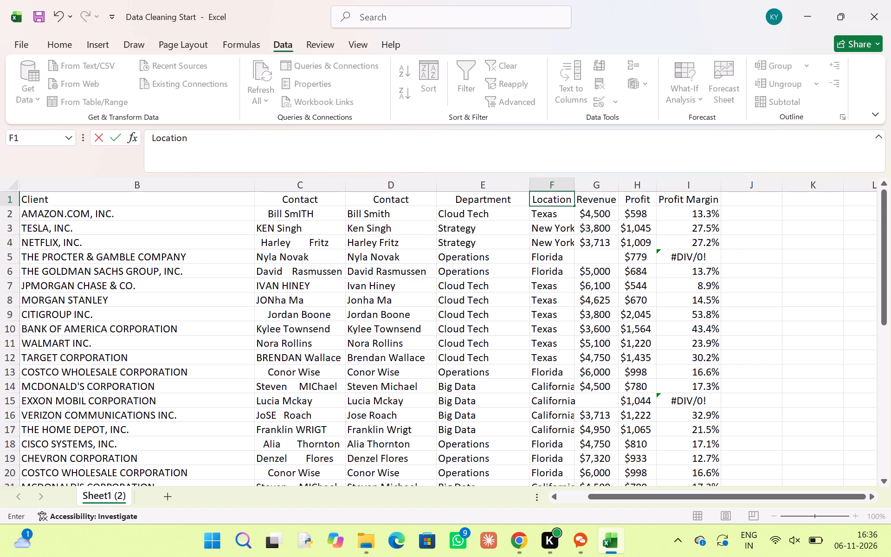
left_click(789, 240)
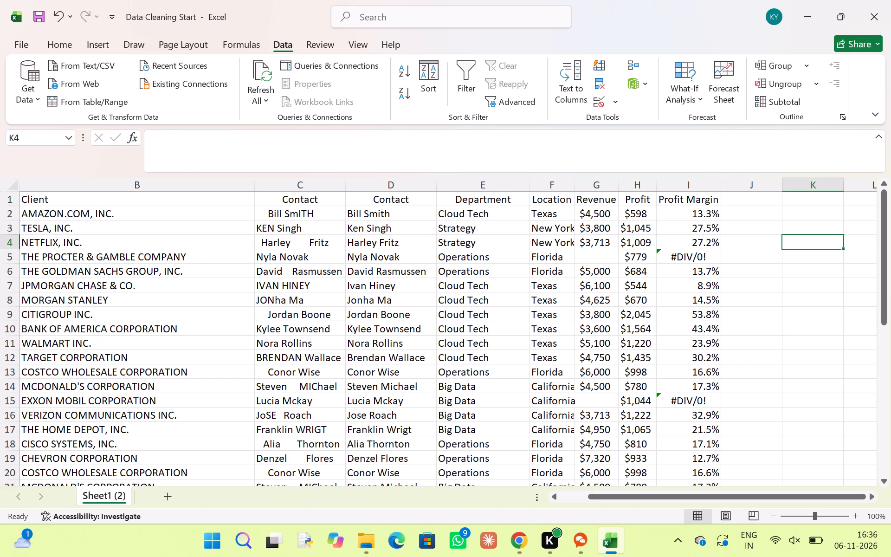
Select the blank cells within B1:I32, from Client through Profit Margin, using Go To Special with Blanks.
left_click(26, 195)
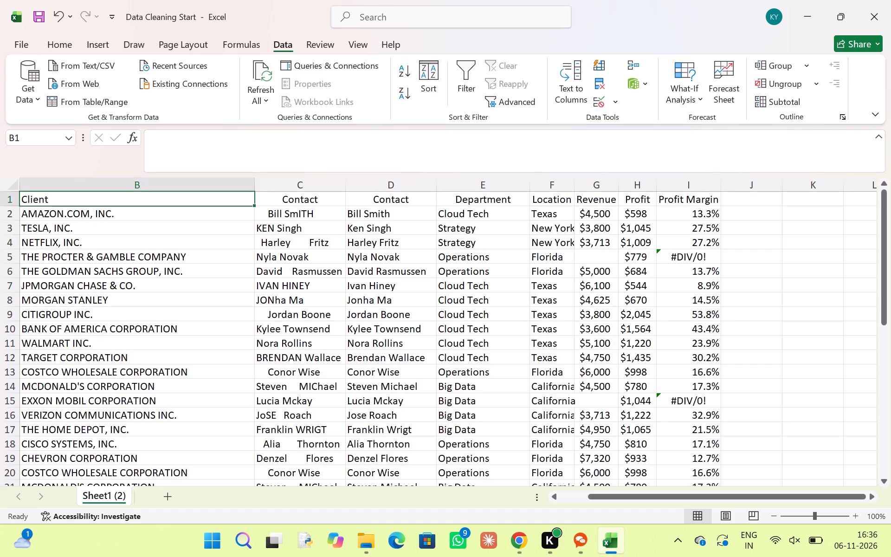
key("shift+Down")
key("shift+Right")
key("shift+Right")
key("shift+Right")
key("shift+Right")
key("shift+Right")
key("shift+Right")
key("shift+Right")
key("shift+Right")
key("shift+Right")
key("shift+Right")
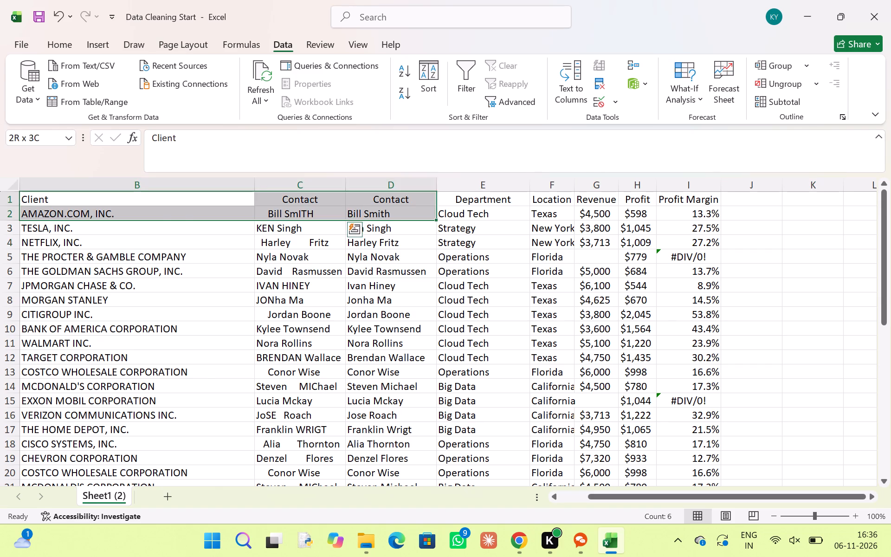
key("shift+Left")
key("shift+Left")
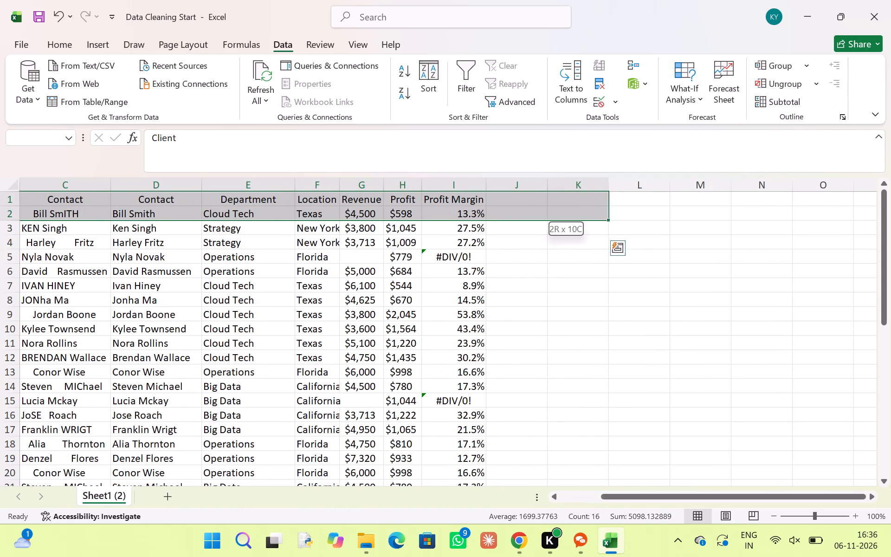
key("shift+Left")
key("shift+Down")
key("shift+Down")
key("shift+Down")
key("shift+Down")
key("shift+Down")
key("shift+Down")
key("shift+Down")
key("shift+Down")
key("shift+Down")
key("shift+Down")
key("shift+Down")
key("shift+Down")
key("shift+Down")
key("shift+Down")
key("shift+Down")
key("shift+Down")
key("shift+Down")
key("shift+Down")
key("shift+Down")
key("shift+Down")
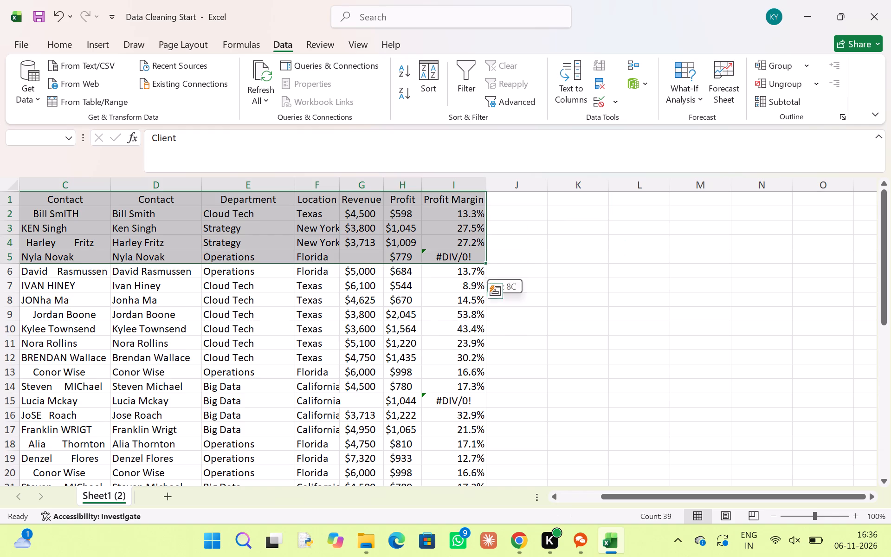
key("shift+Down")
key("shift+Down")
key("shift+Down")
key("shift+Down")
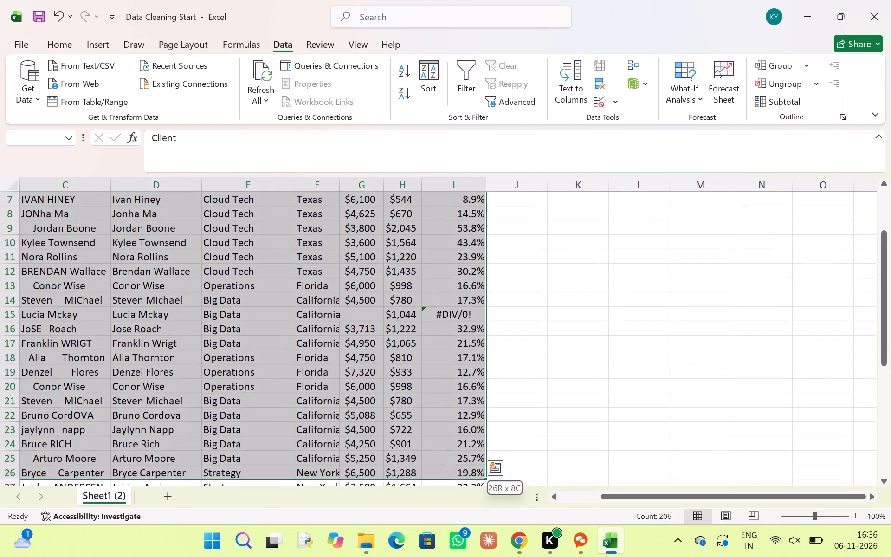
key("shift+Down")
key("shift+Down")
key("shift+Down")
key("shift+Down")
key("shift+Down")
key("shift+Down")
key("shift+Down")
key("shift+Down")
key("shift+Down")
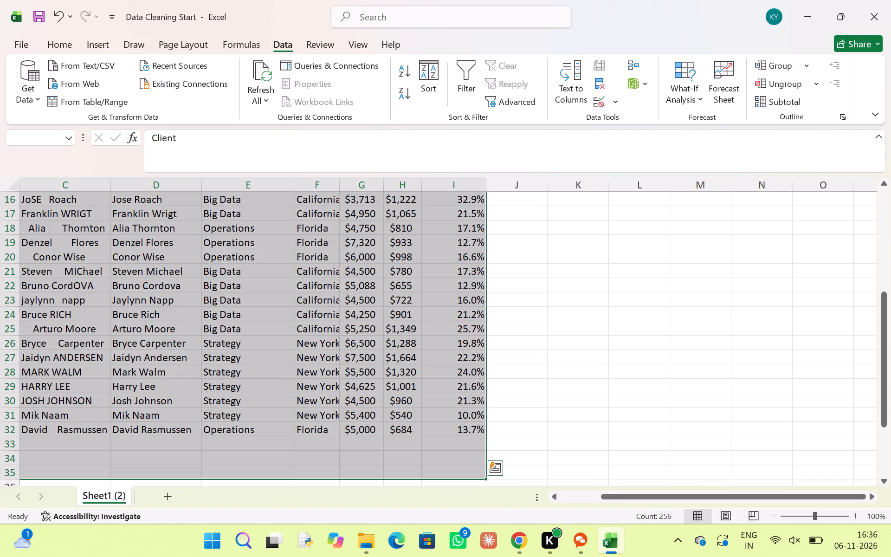
left_click_drag(485, 480, 477, 457)
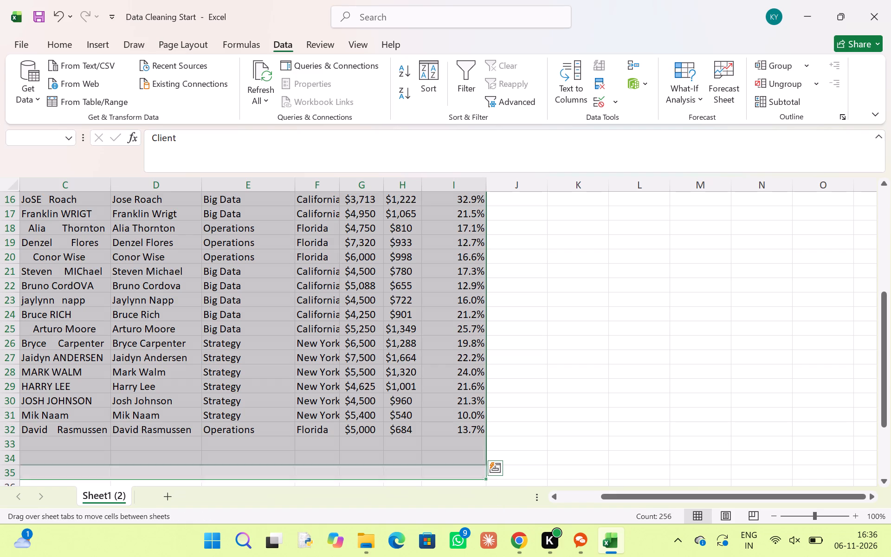
left_click_drag(477, 457, 474, 433)
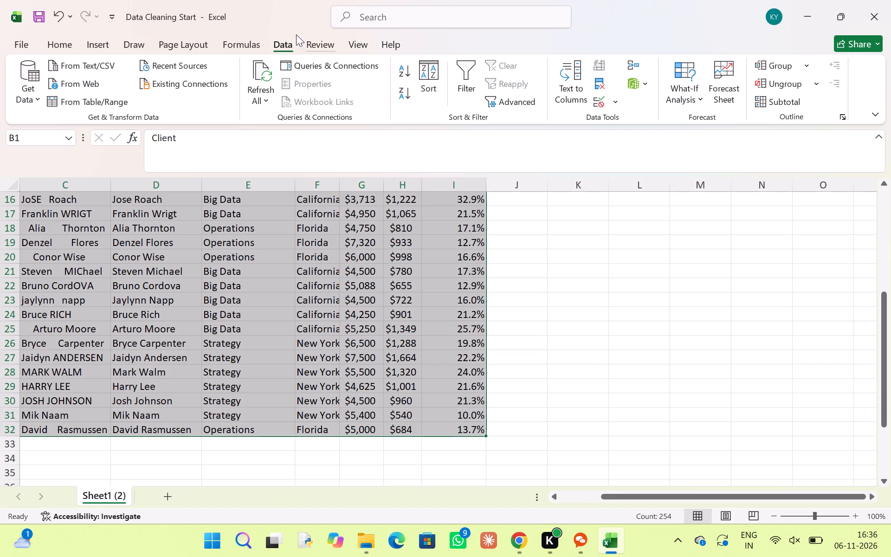
left_click(65, 48)
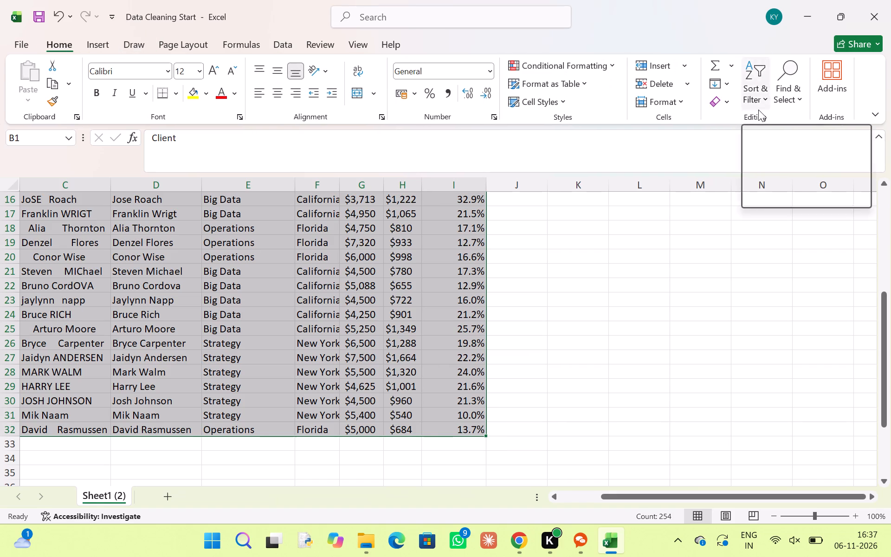
left_click(801, 95)
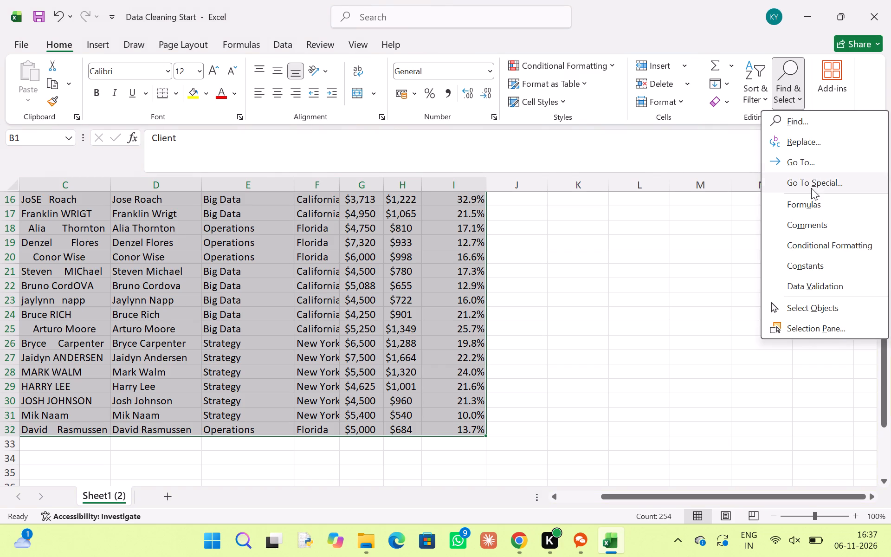
left_click(811, 185)
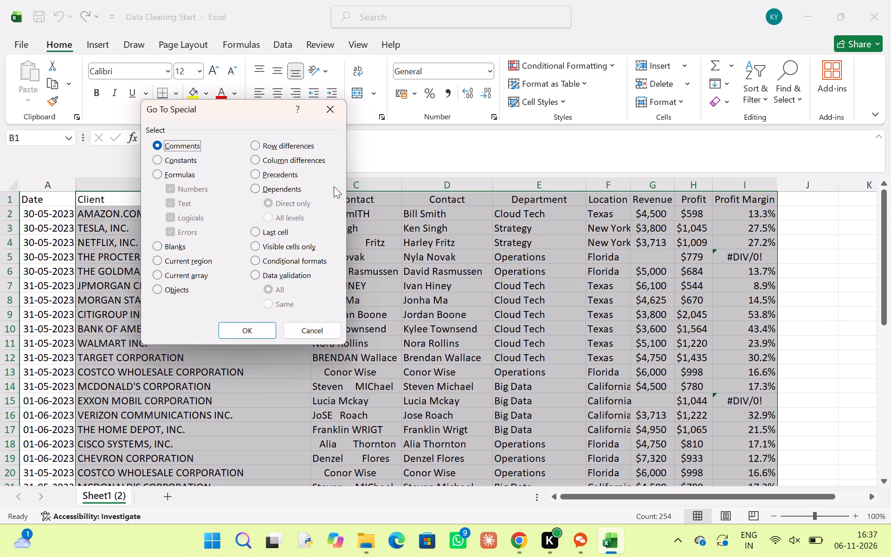
left_click(154, 245)
left_click(251, 329)
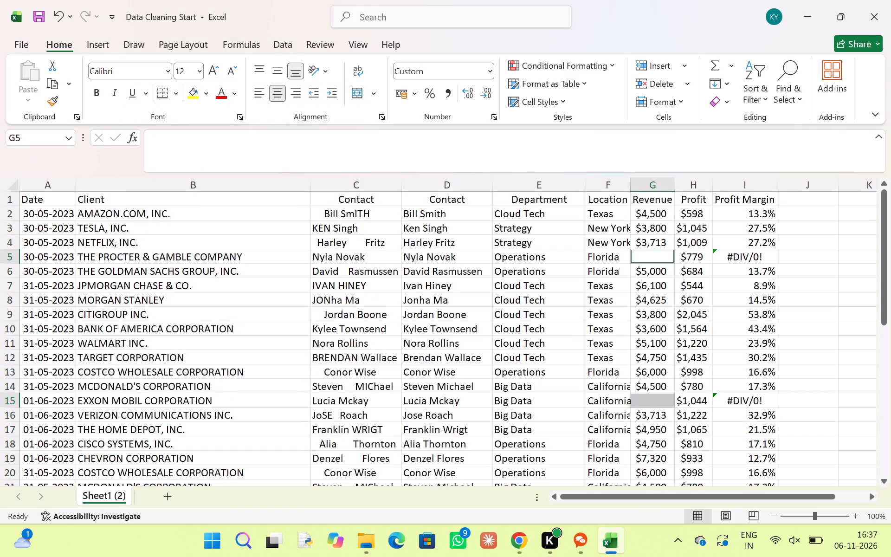
Enter N/A in the empty Revenue cells G5 (Procter & Gamble) and G15 (Exxon Mobil).
left_click(232, 143)
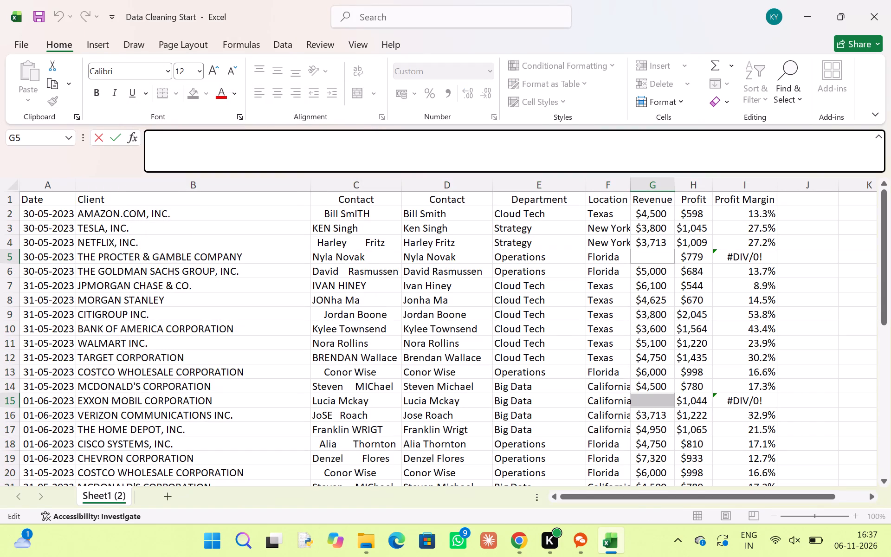
key("shift+n")
key("slash")
key("shift+a")
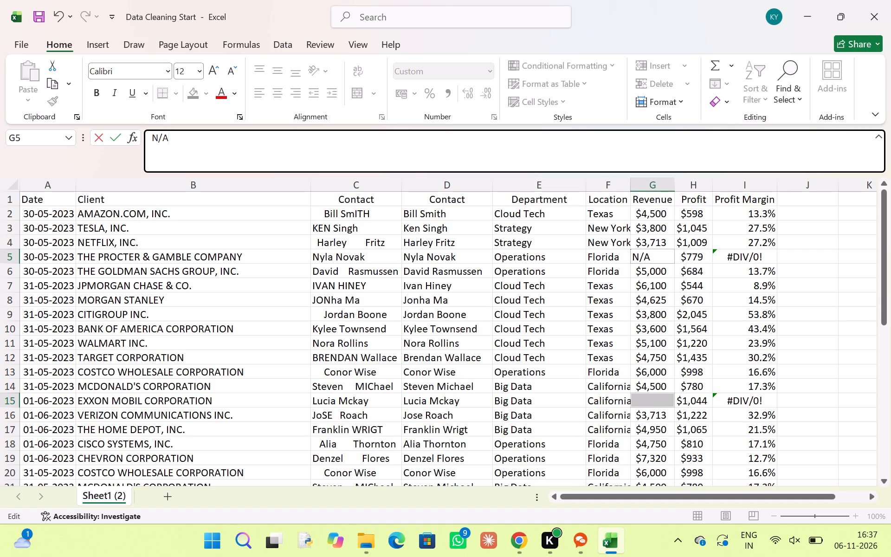
key("Return")
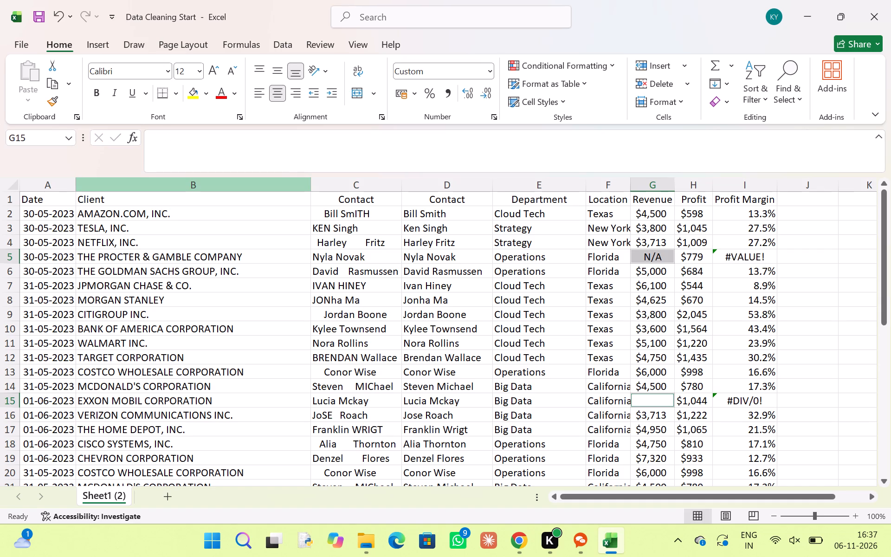
left_click(648, 402)
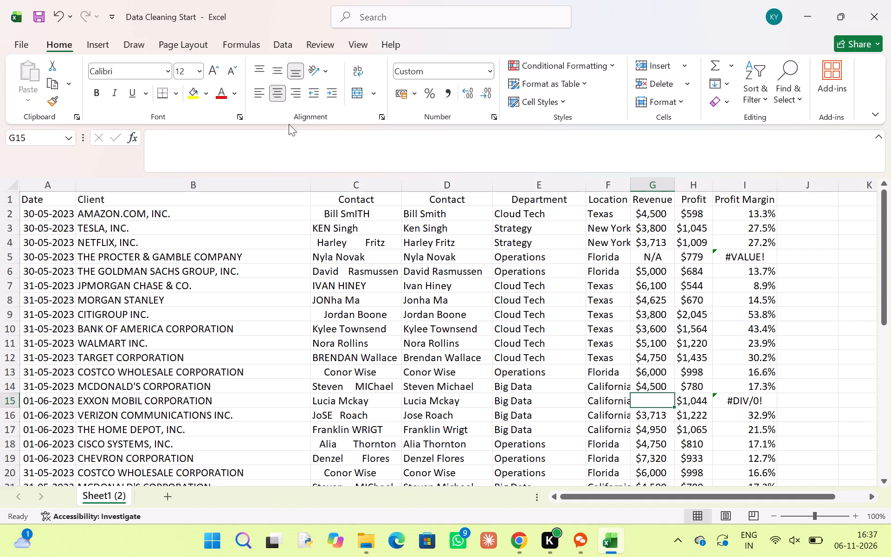
left_click(293, 149)
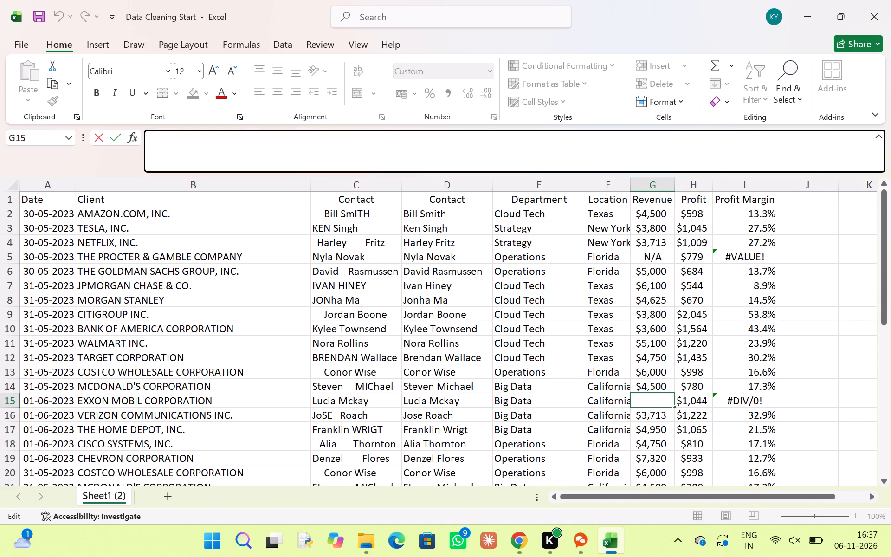
type("N/A")
key("Return")
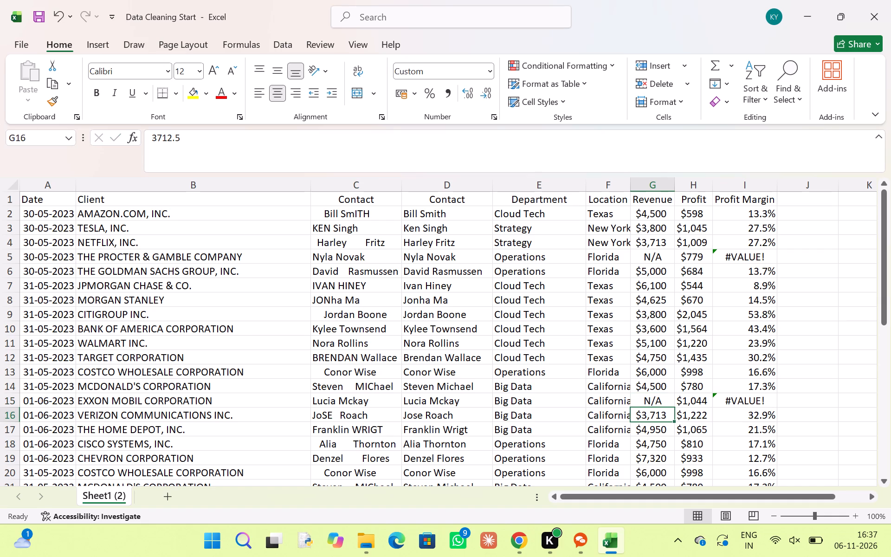
Inspect the Profit Margin formula in the Exxon Mobil row, leaving it without edits.
left_click(872, 359)
scroll(772, 365, "down", 2)
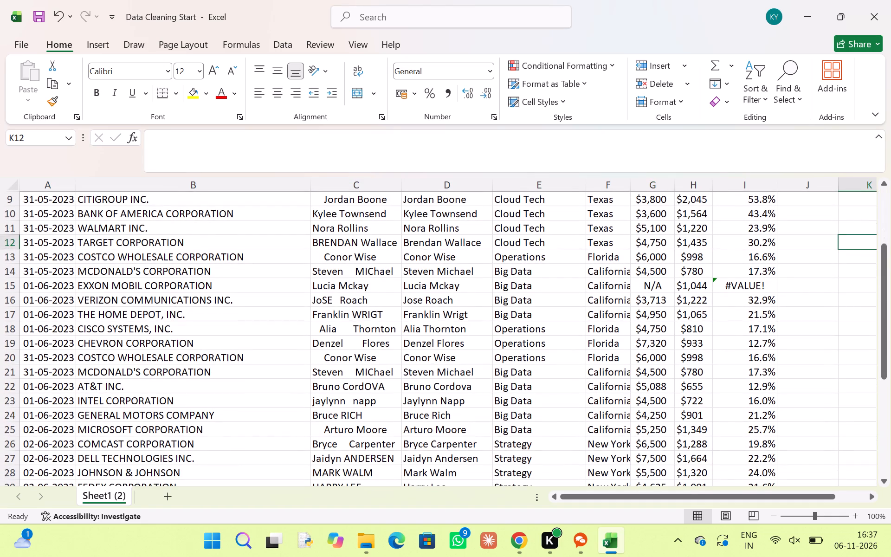
left_click(731, 285)
double_click(731, 285)
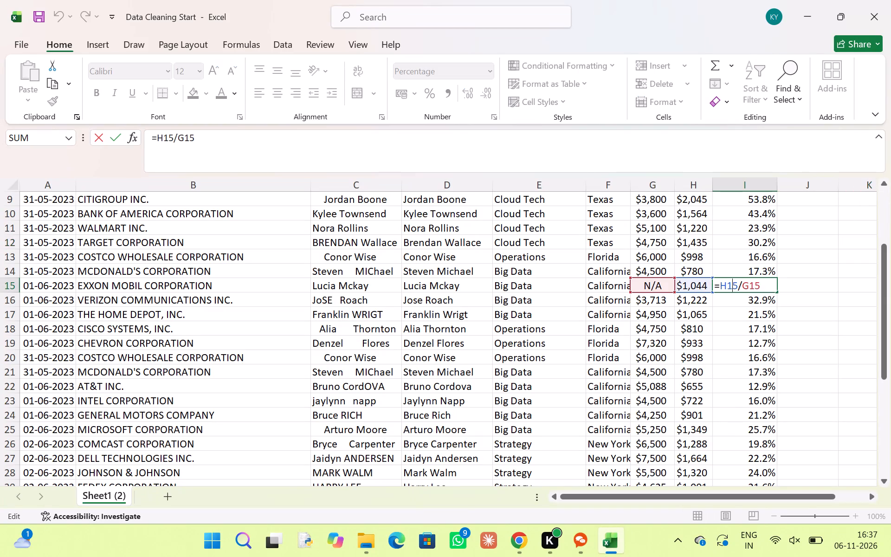
left_click(797, 288)
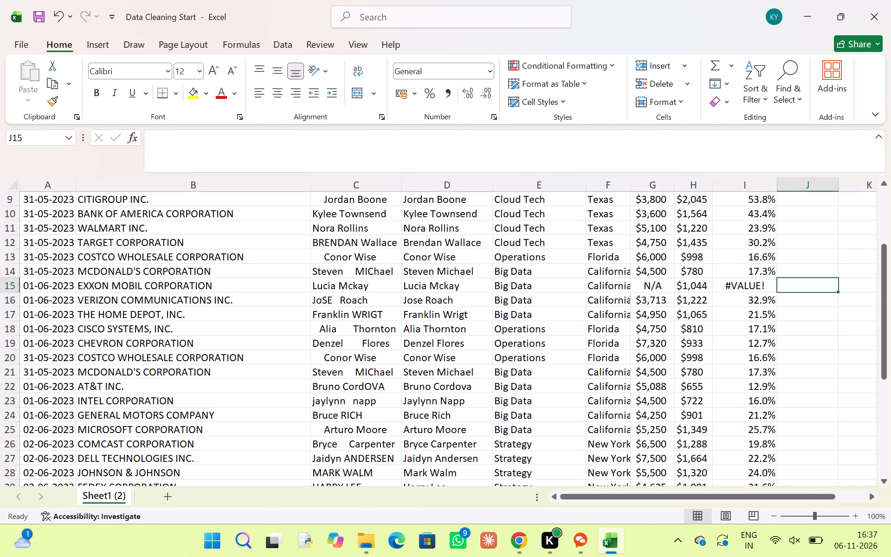
scroll(797, 288, "up", 3)
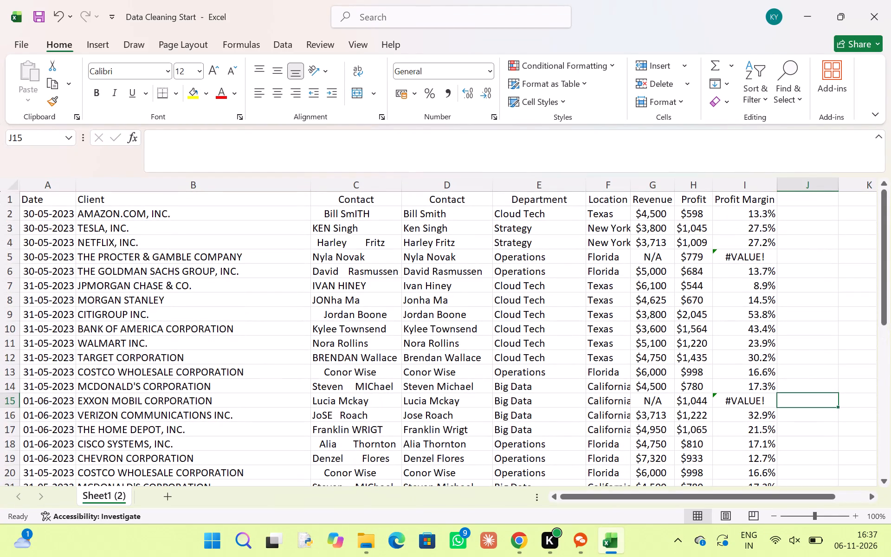
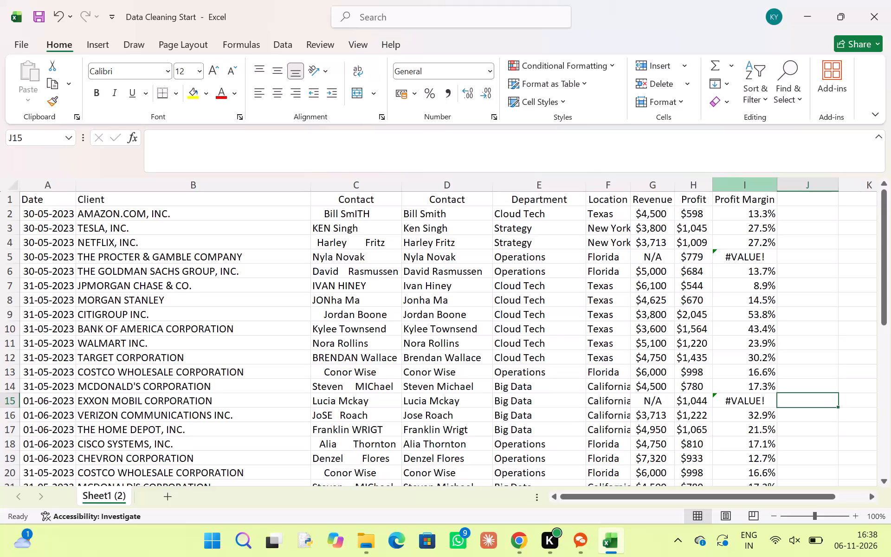
Wrap the Procter & Gamble Profit Margin formula in I5 with an error fallback, making it =IFERROR(H5/G5,"N/A").
double_click(744, 262)
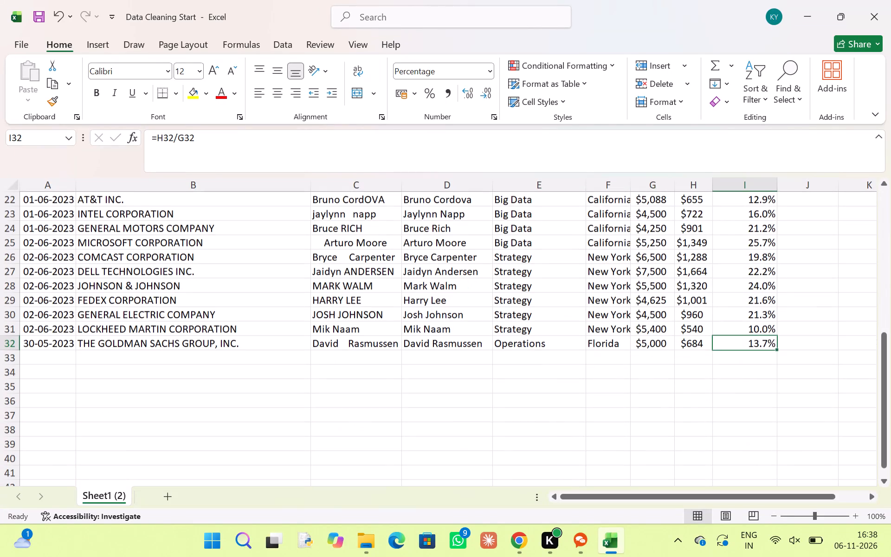
scroll(744, 262, "up", 4)
double_click(748, 233)
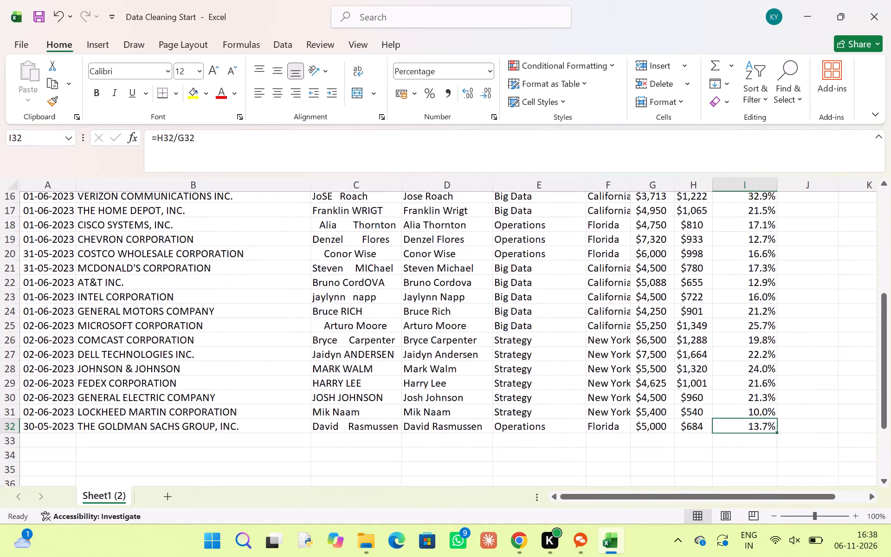
scroll(784, 419, "up", 4)
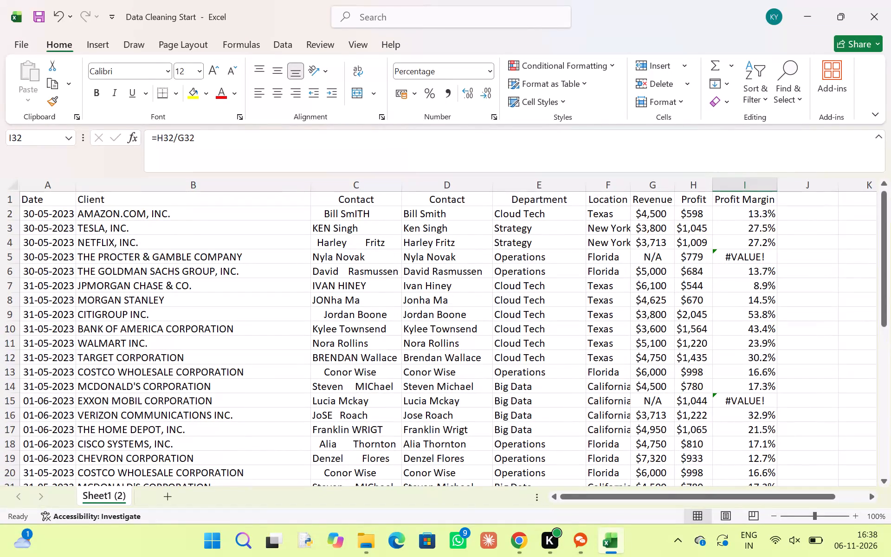
left_click(738, 257)
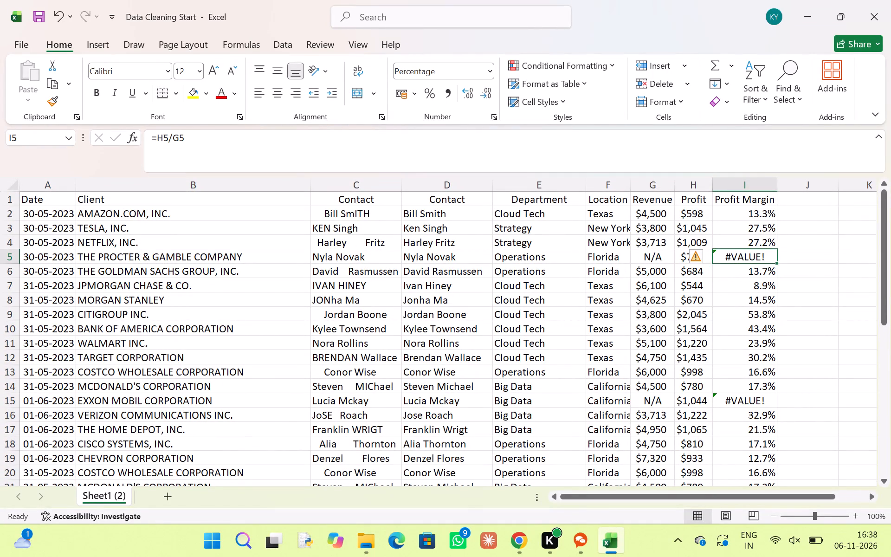
left_click(157, 135)
type("if")
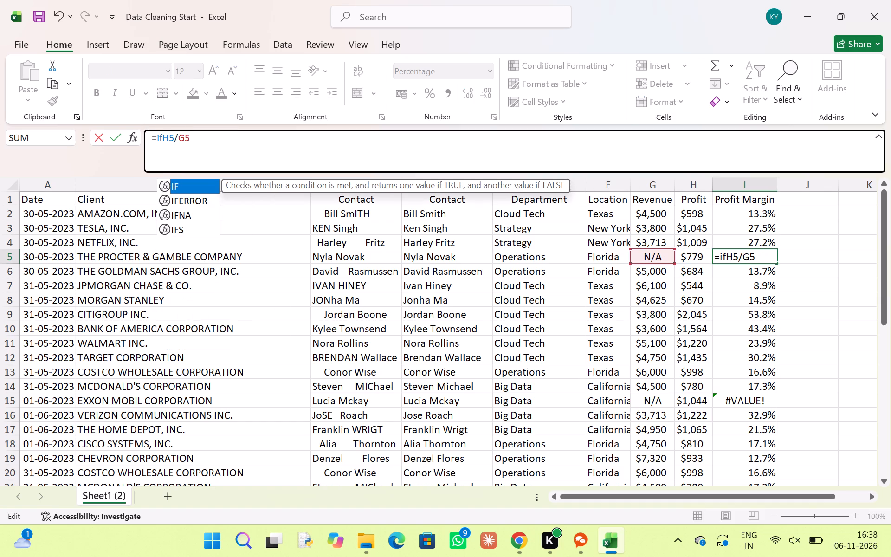
key("Down")
key("Tab")
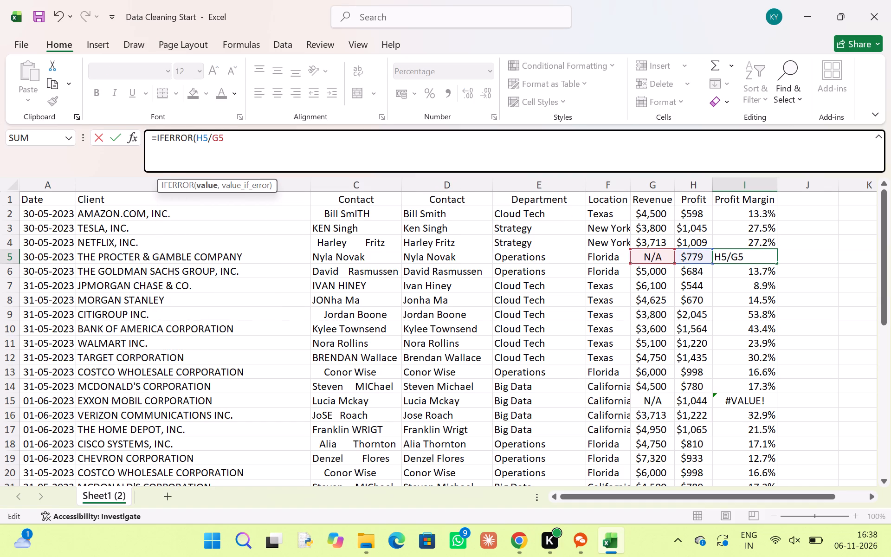
key("Right")
key("Right")
key("Right")
key("Right")
key("Right")
key("comma")
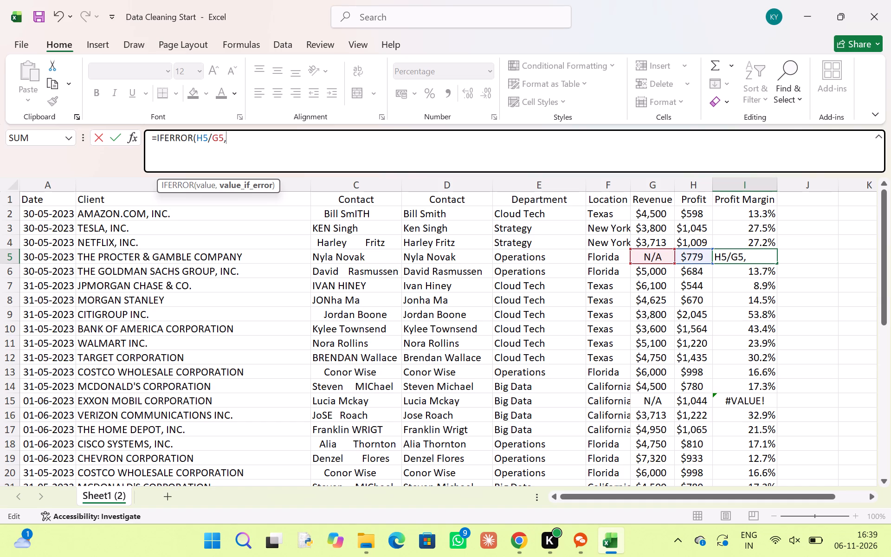
type("\"N/A")
key("Return")
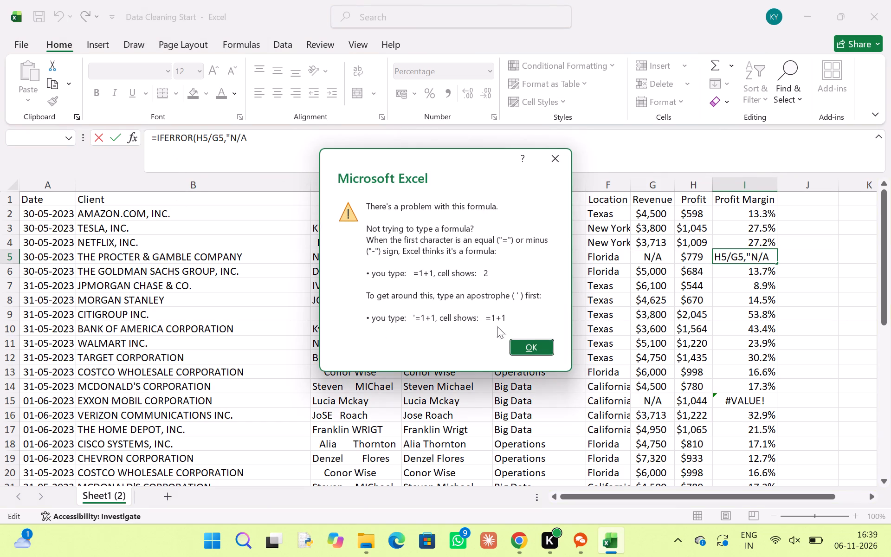
left_click(520, 345)
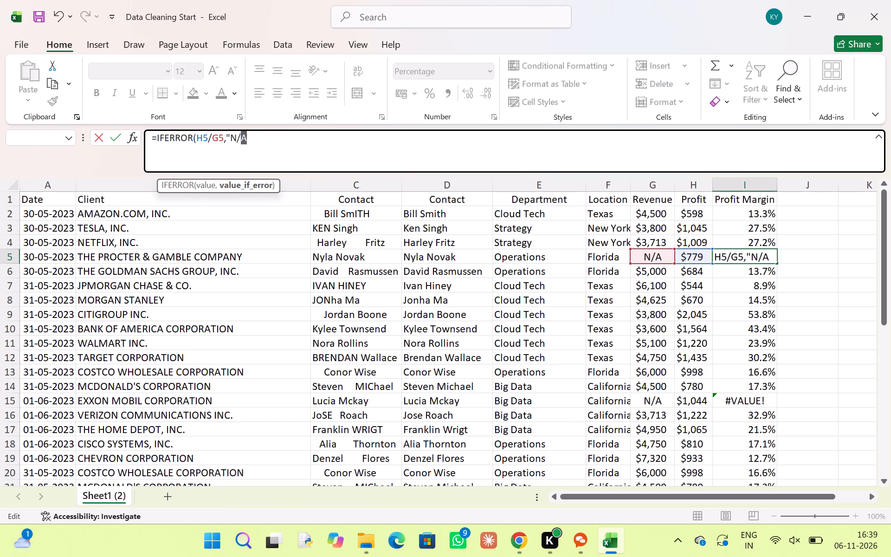
left_click(520, 345)
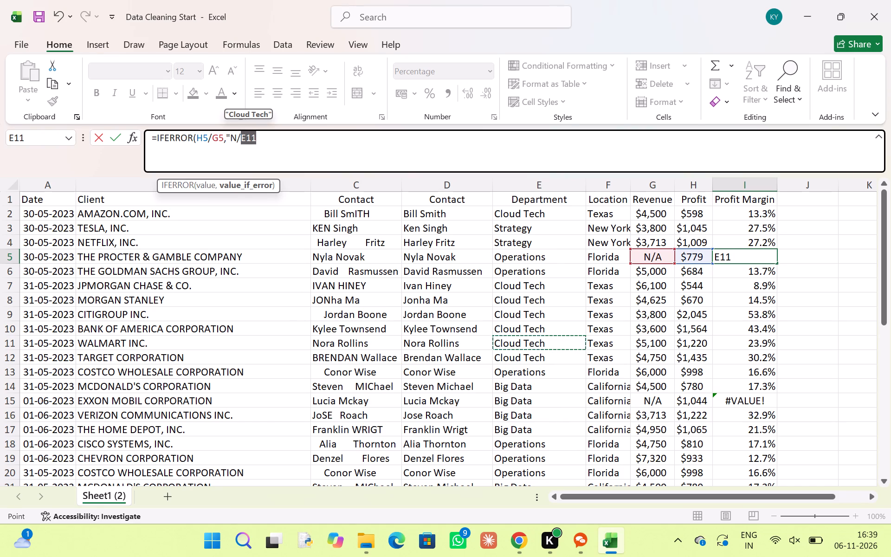
left_click(260, 140)
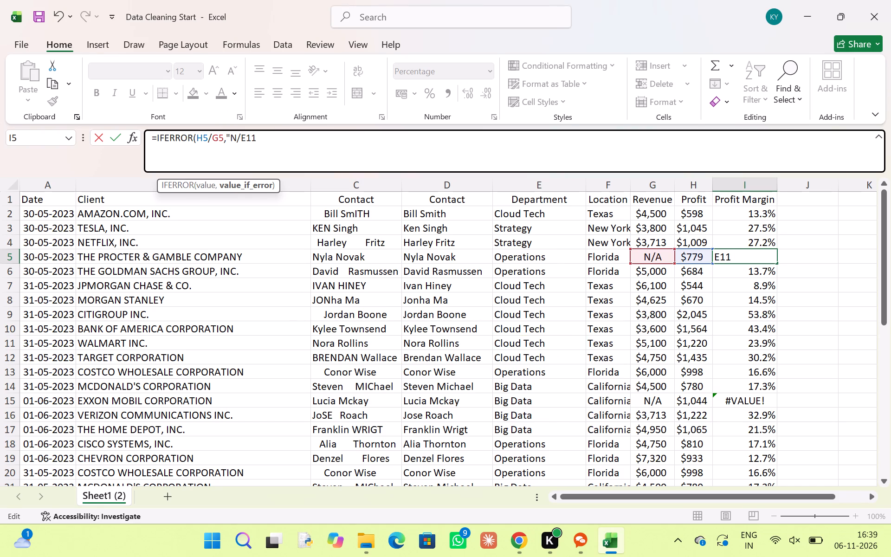
key("BackSpace")
key("BackSpace")
key("BackSpace")
key("shift+a")
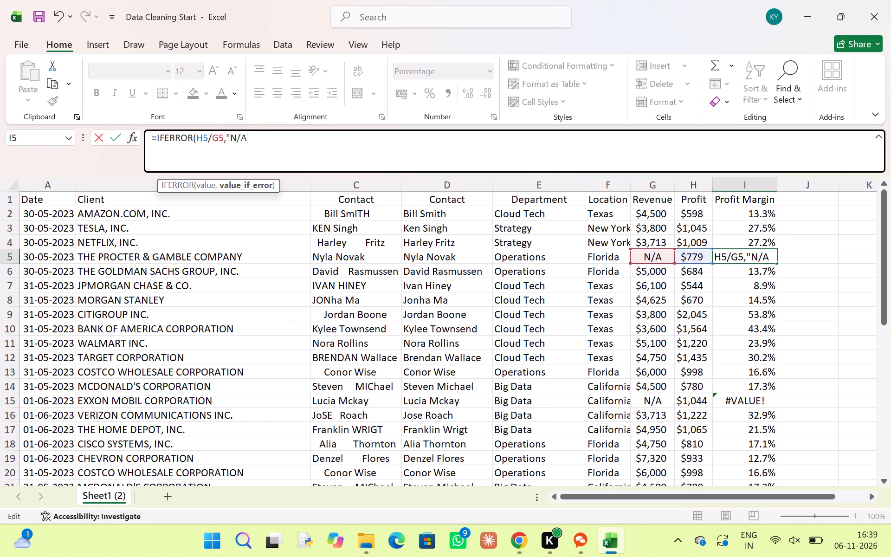
key("shift+quotedbl")
key("shift+parenright")
key("Return")
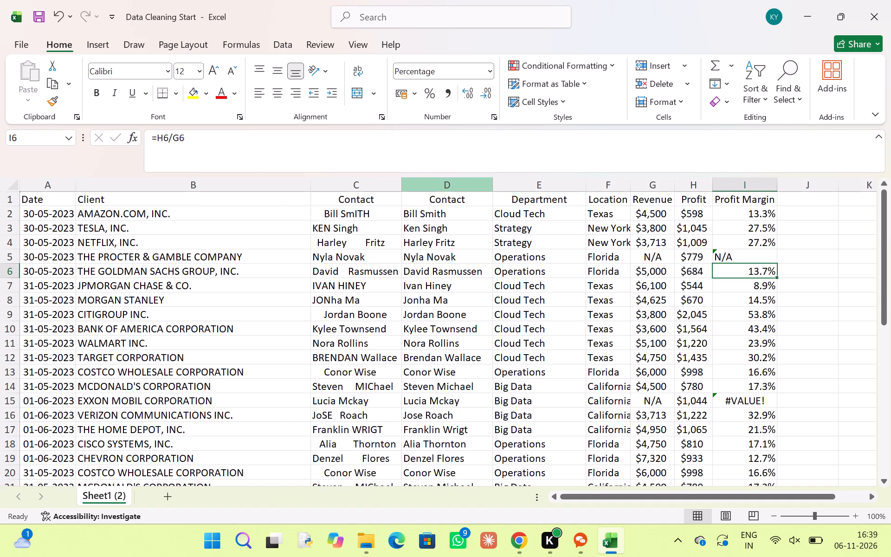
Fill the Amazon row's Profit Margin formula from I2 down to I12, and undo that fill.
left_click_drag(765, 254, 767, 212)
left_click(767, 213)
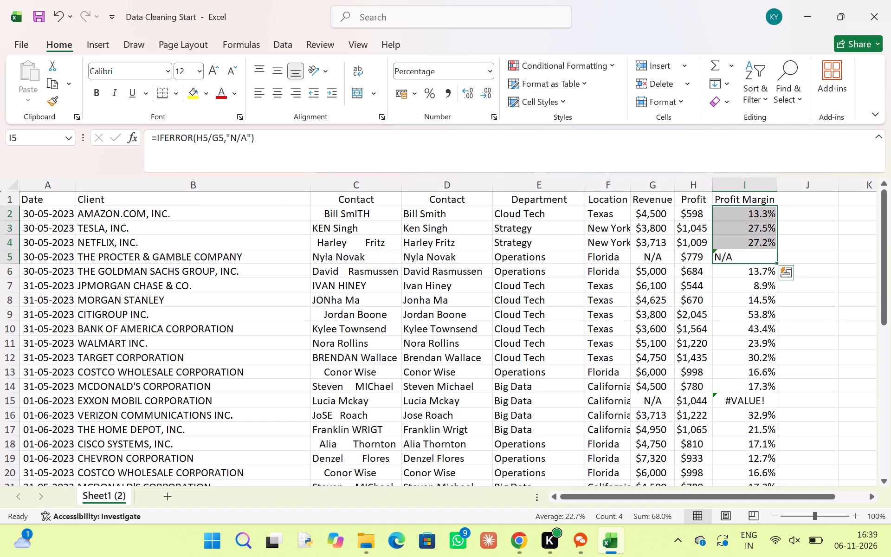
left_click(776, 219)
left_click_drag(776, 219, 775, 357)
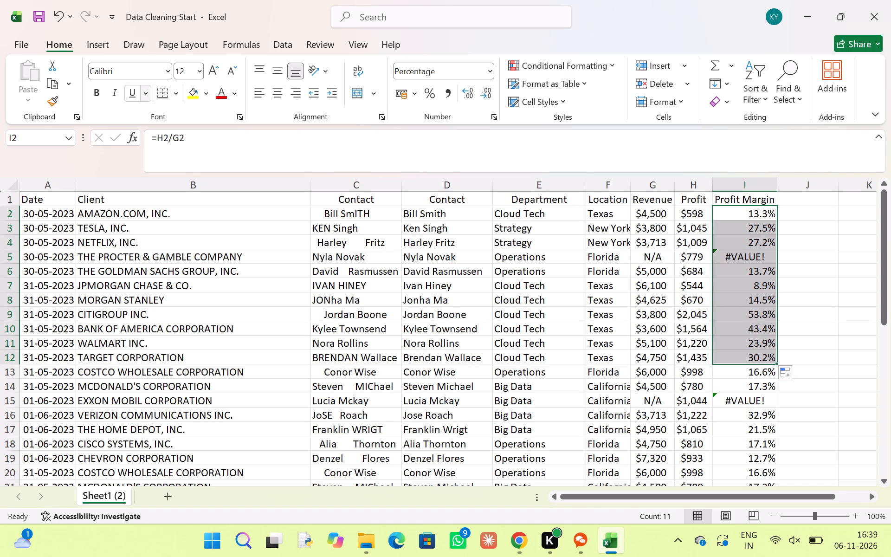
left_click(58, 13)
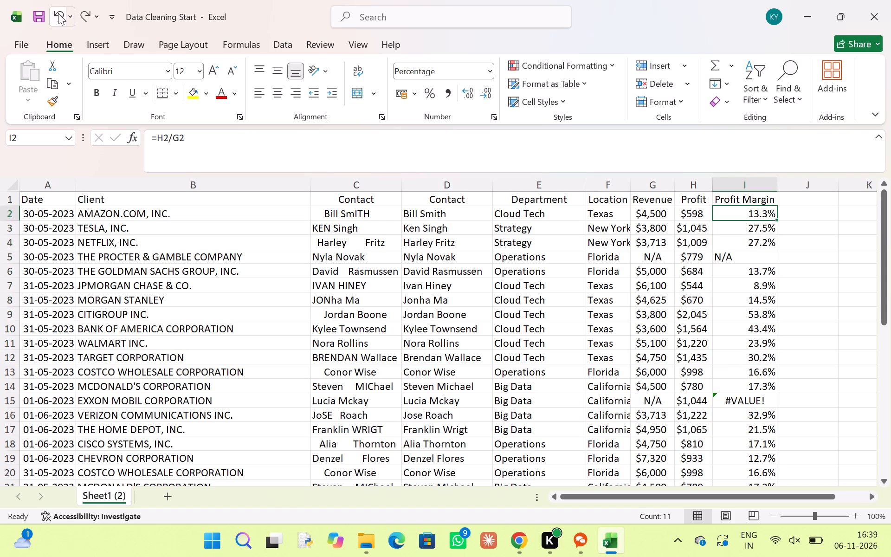
Fill the IFERROR Profit Margin formula from I5 down through I20.
left_click(758, 253)
left_click_drag(777, 263, 781, 480)
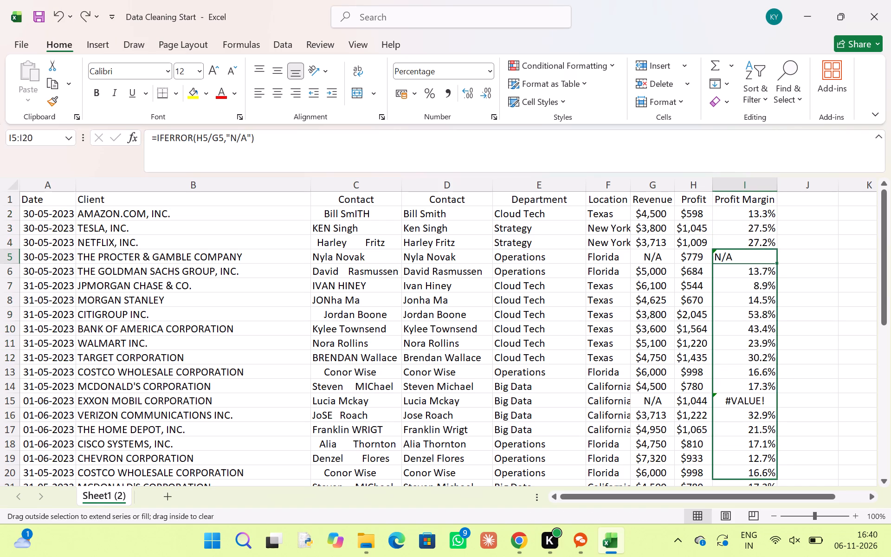
left_click(794, 345)
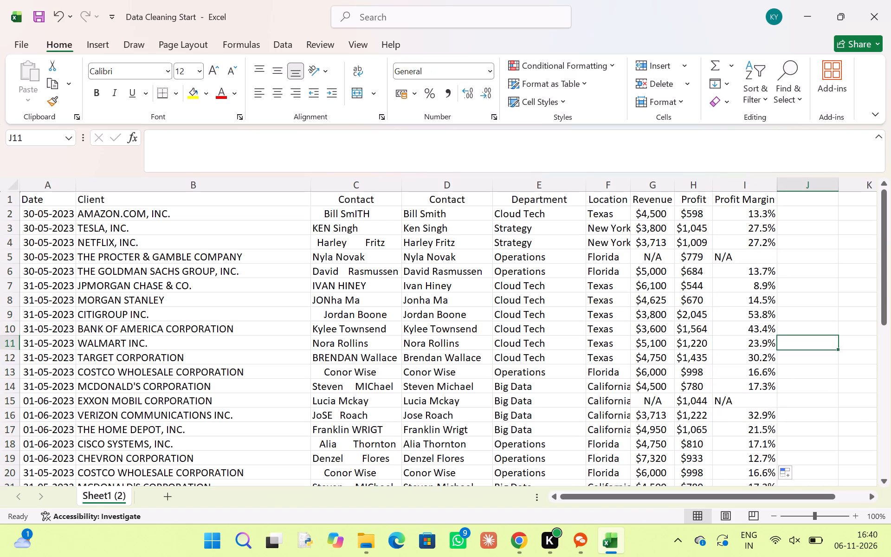
Extend the IFERROR Profit Margin formula from I15 down through the last data row, I32.
scroll(794, 345, "down", 2)
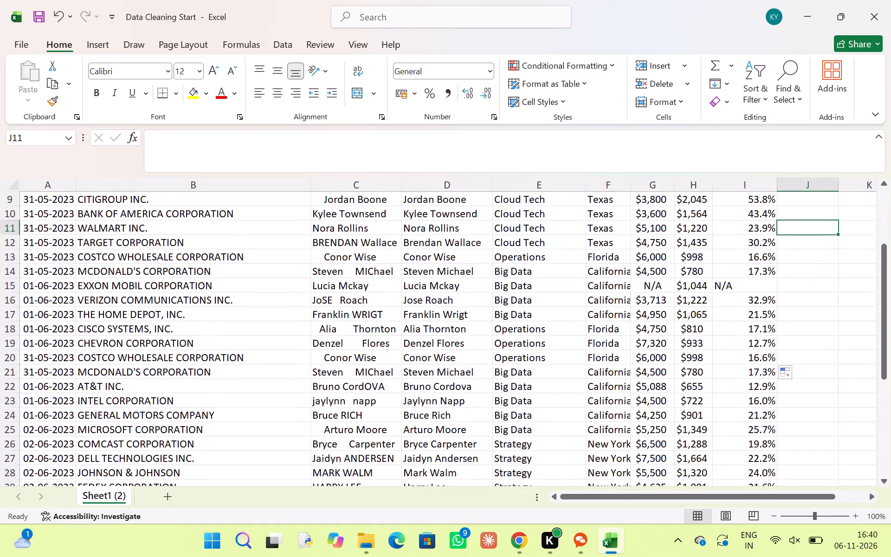
scroll(733, 335, "up", 2)
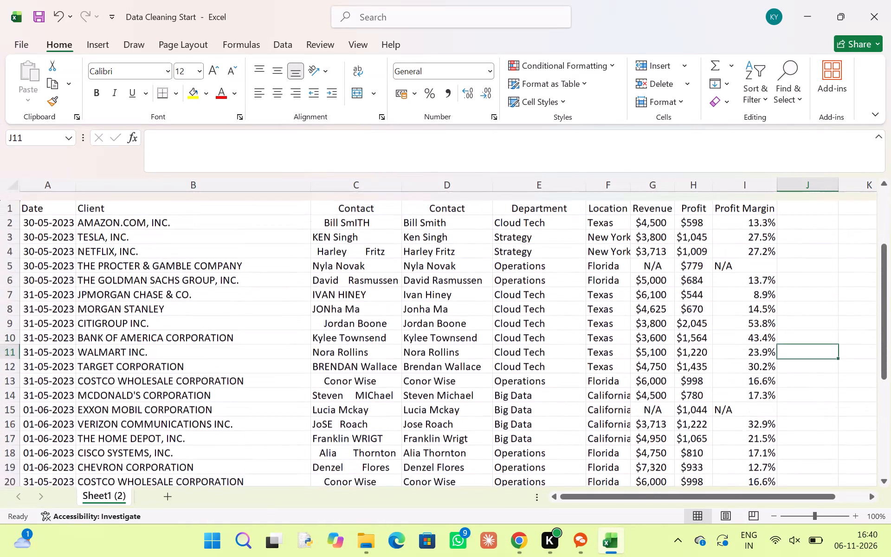
scroll(733, 335, "up", 1)
left_click(764, 402)
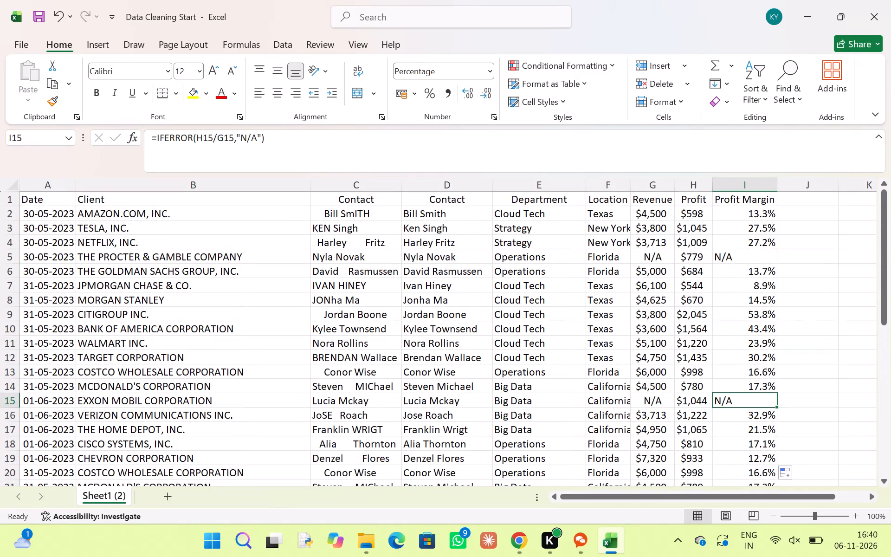
left_click_drag(775, 407, 781, 497)
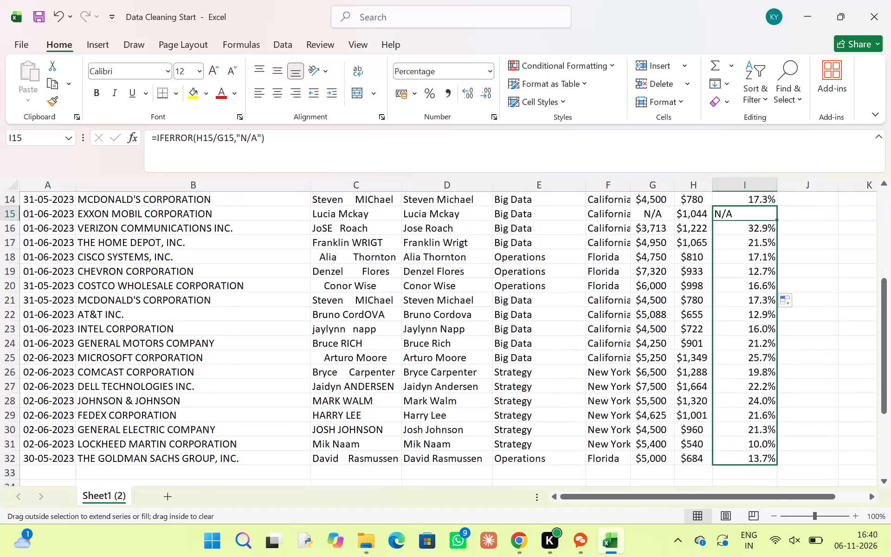
left_click_drag(781, 497, 781, 495)
left_click(807, 384)
Copy the cleaned Contact column D and paste it over itself as values only.
scroll(807, 384, "up", 3)
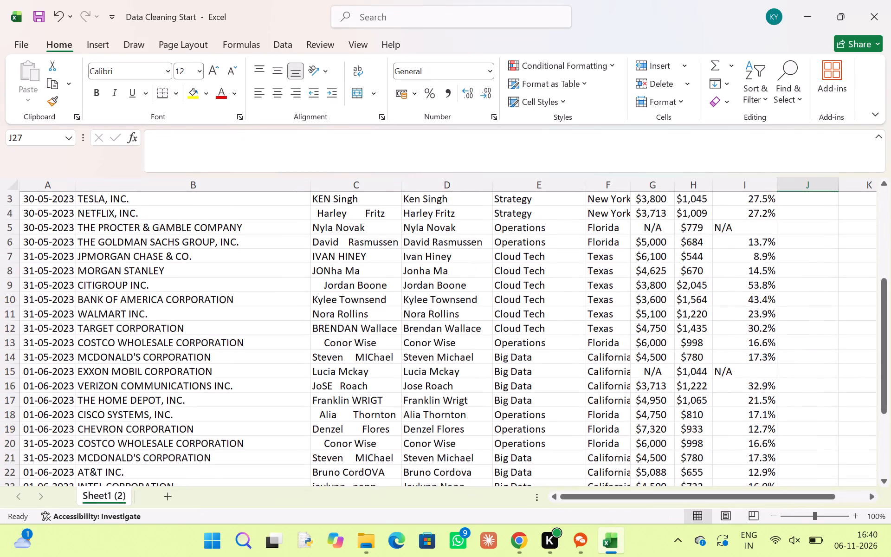
scroll(807, 384, "up", 1)
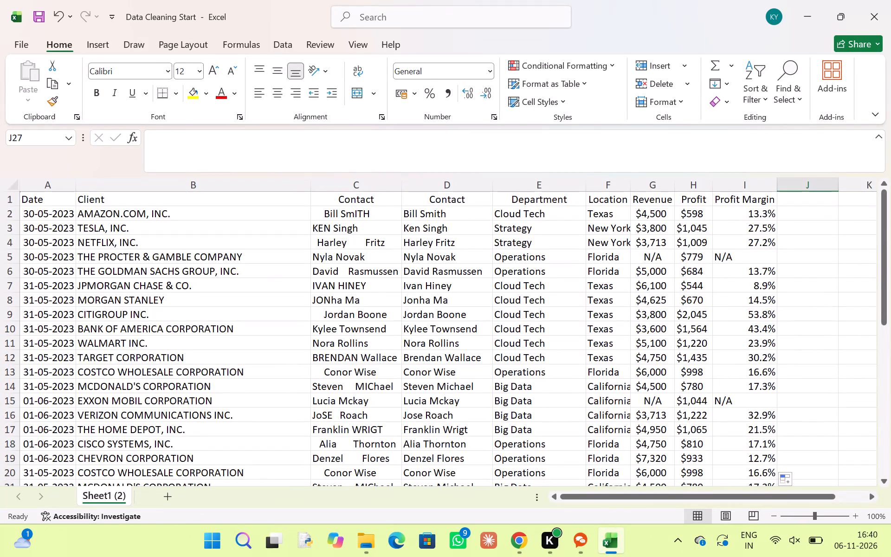
scroll(657, 359, "down", 1)
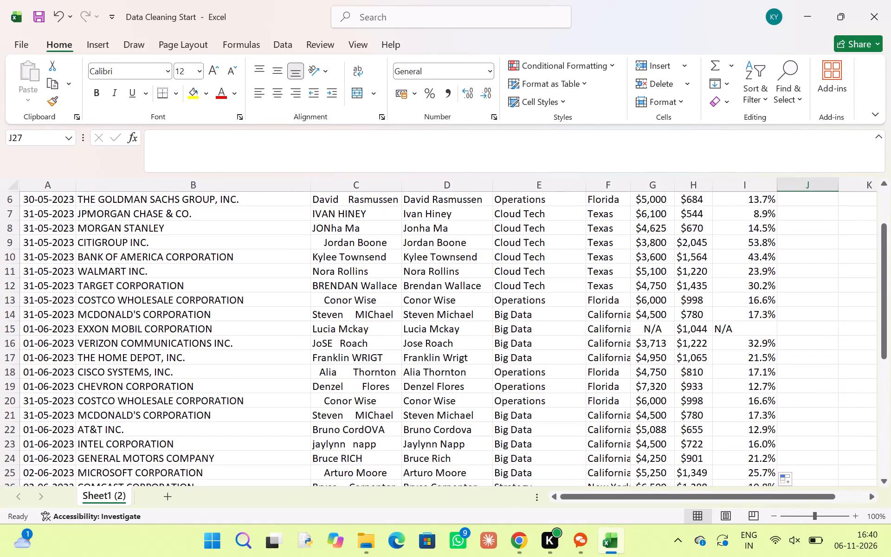
scroll(421, 329, "up", 3)
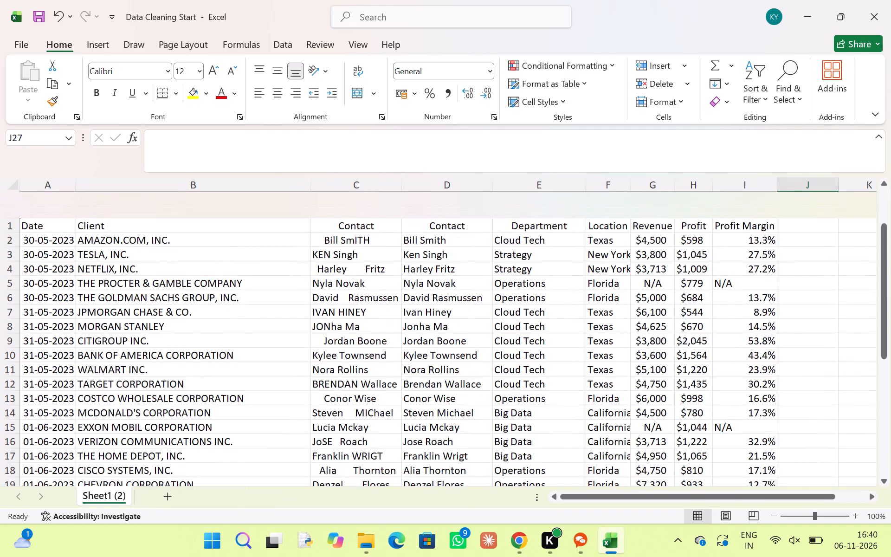
scroll(421, 329, "up", 1)
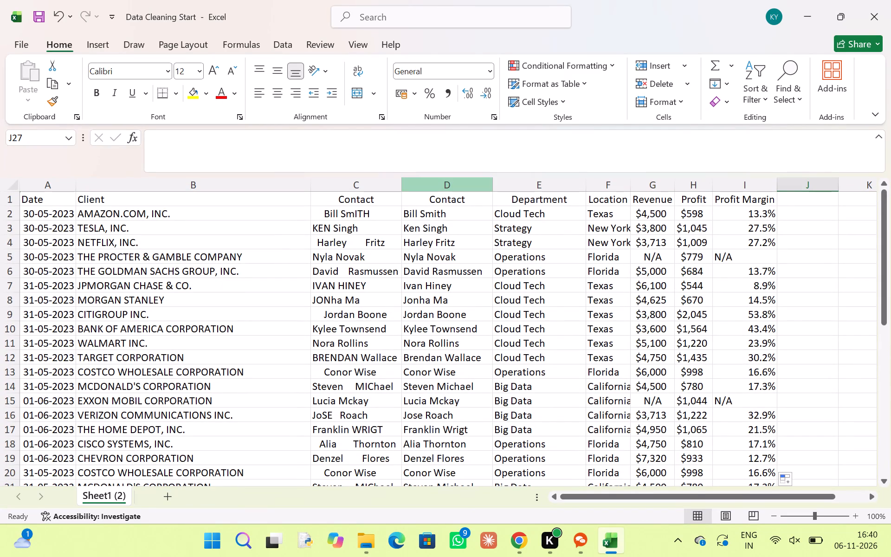
left_click(433, 188)
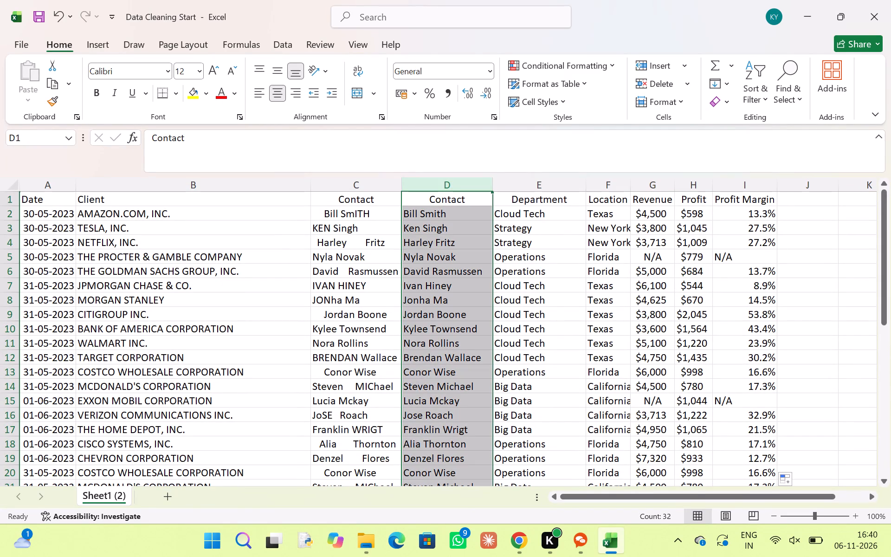
key("ctrl+c")
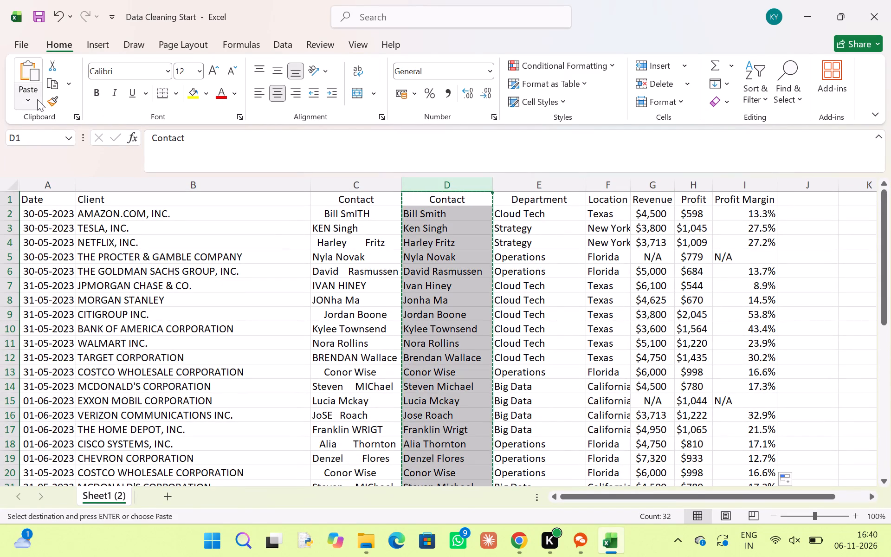
left_click(33, 99)
left_click(19, 204)
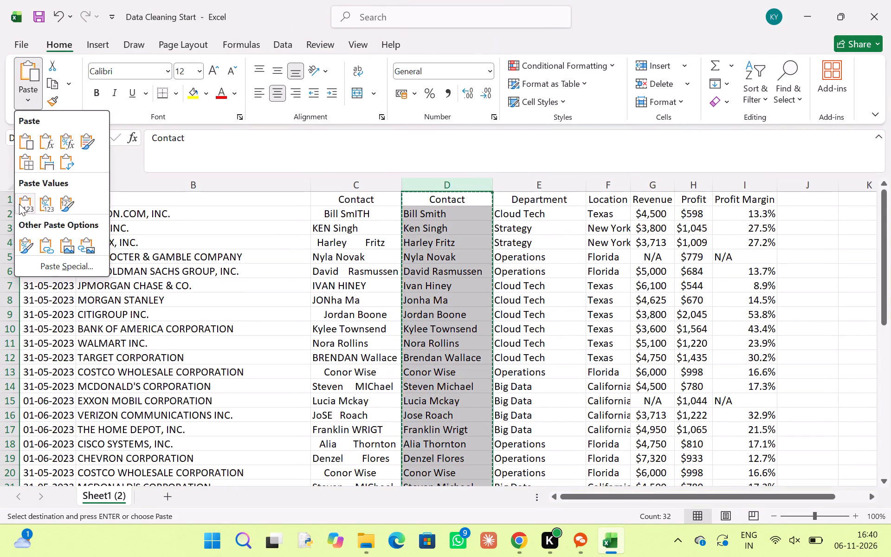
left_click(363, 282)
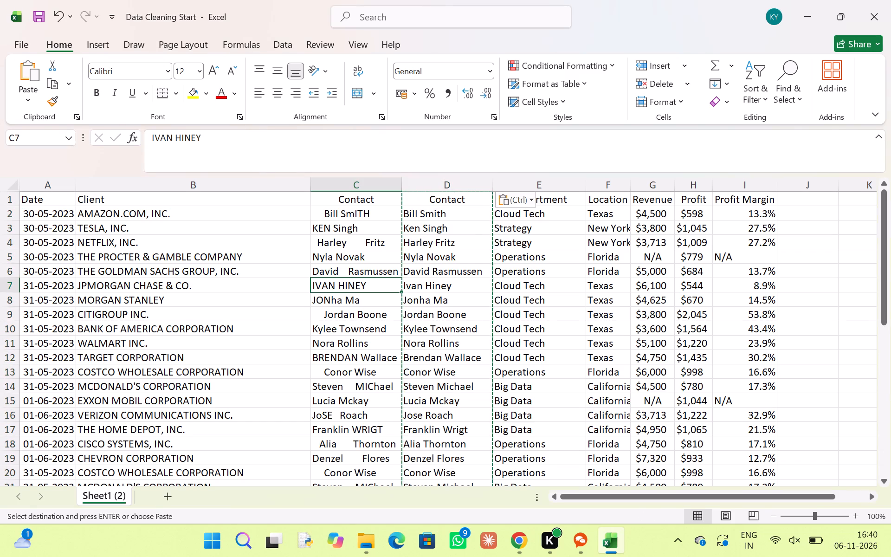
left_click(356, 220)
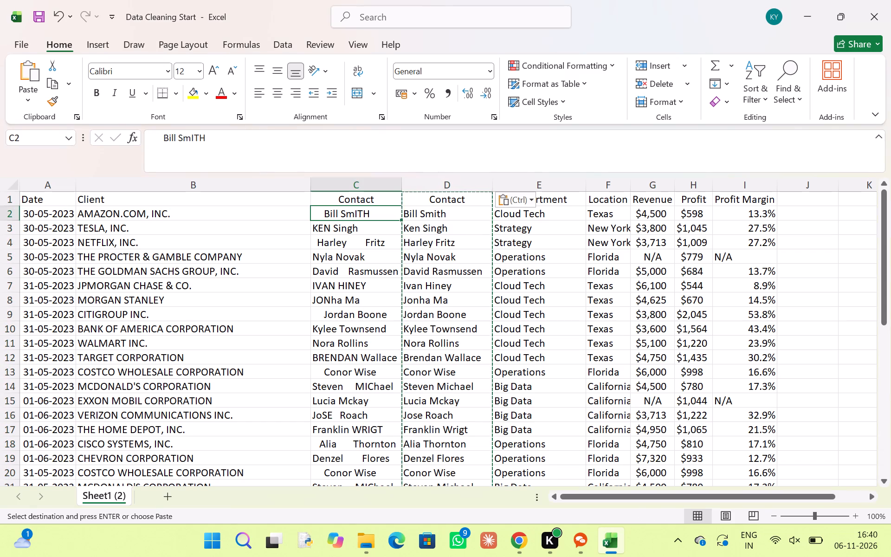
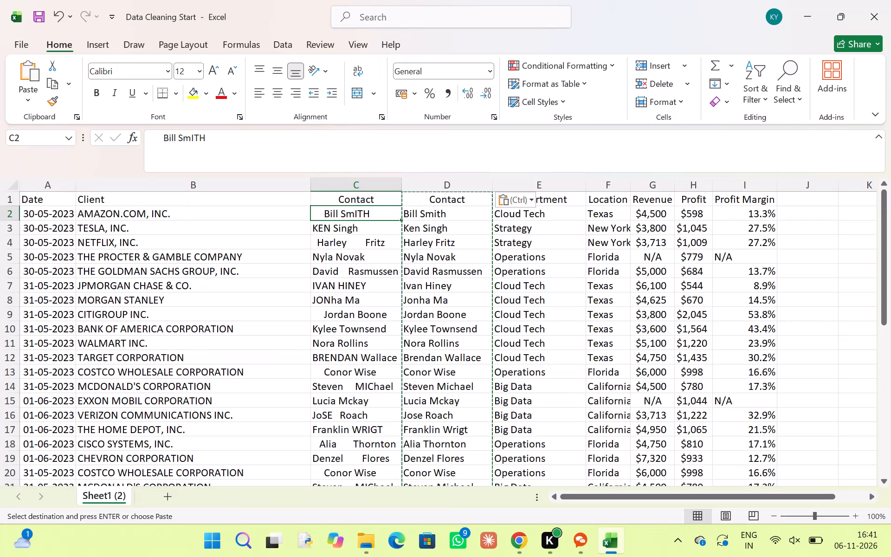
Delete the original uncleaned Contact column C, keeping the cleaned Contact column beside it.
left_click(362, 226)
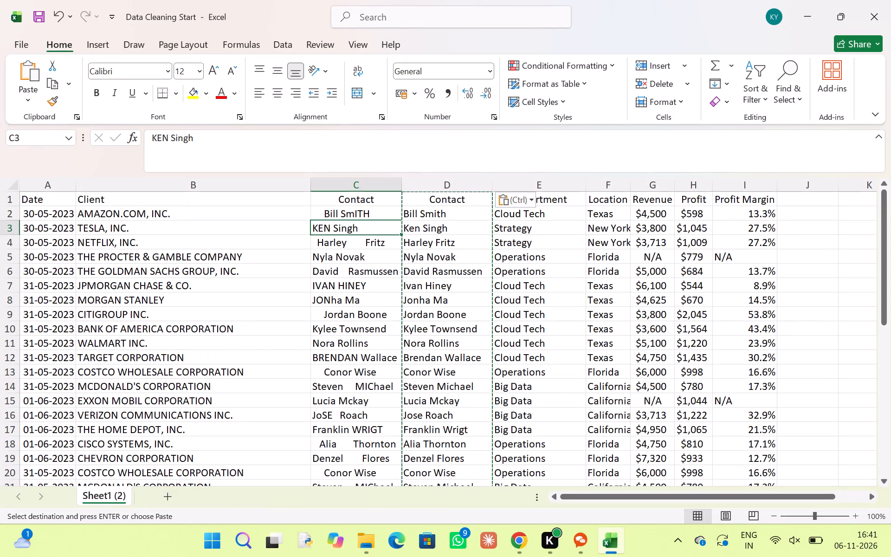
double_click(362, 226)
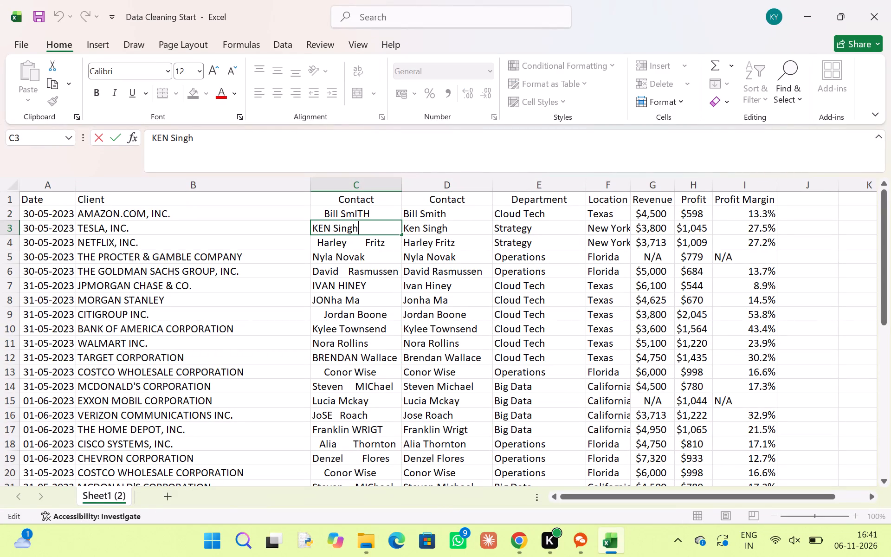
left_click(356, 211)
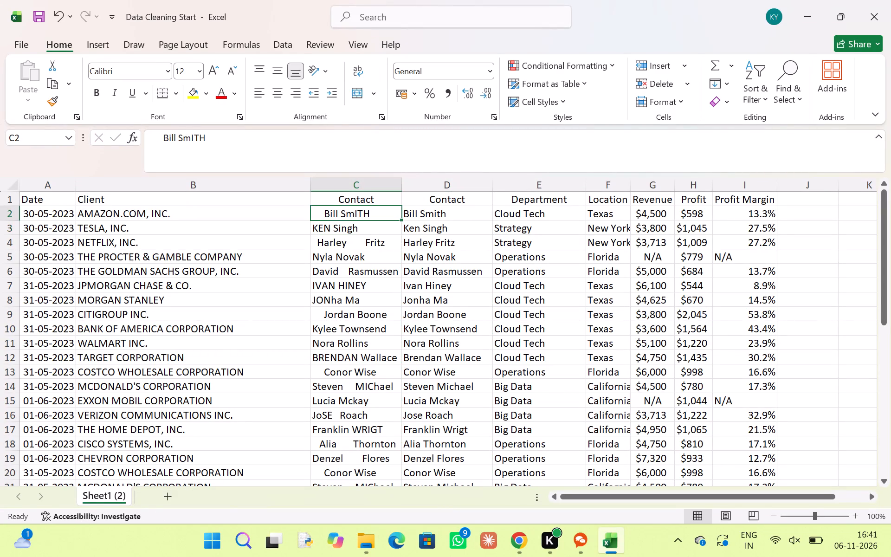
left_click_drag(361, 205, 358, 186)
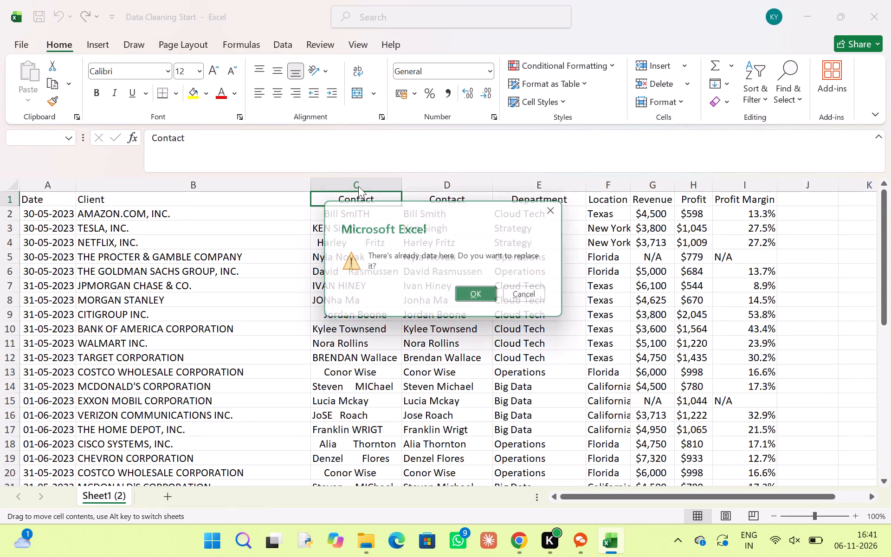
left_click(358, 186)
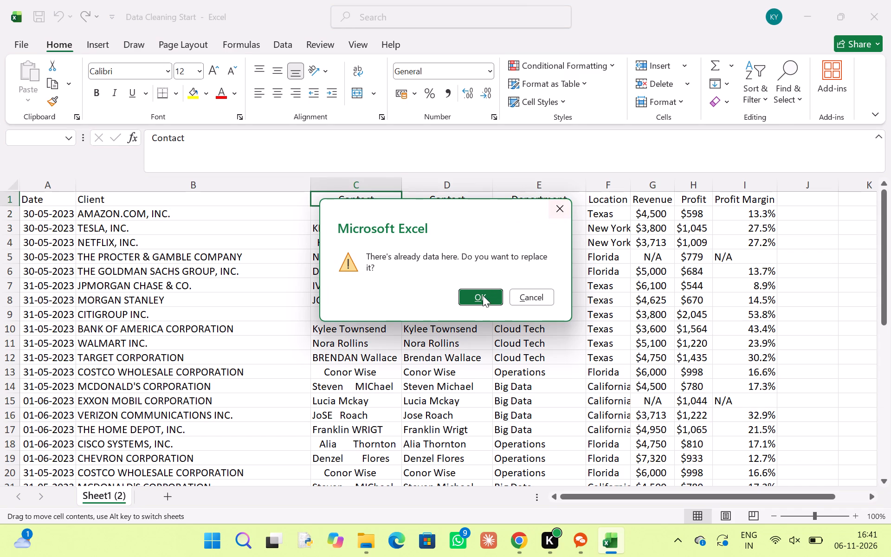
left_click(483, 295)
left_click(383, 191)
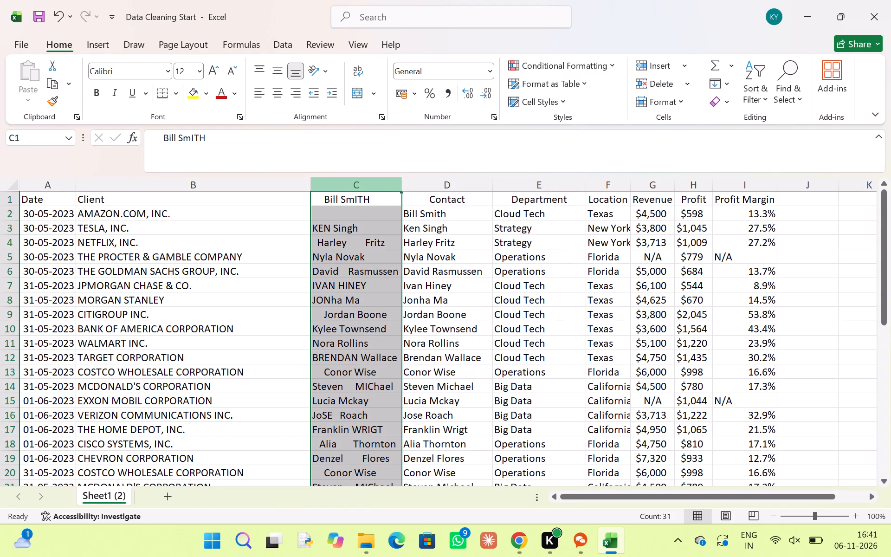
key("ctrl+minus")
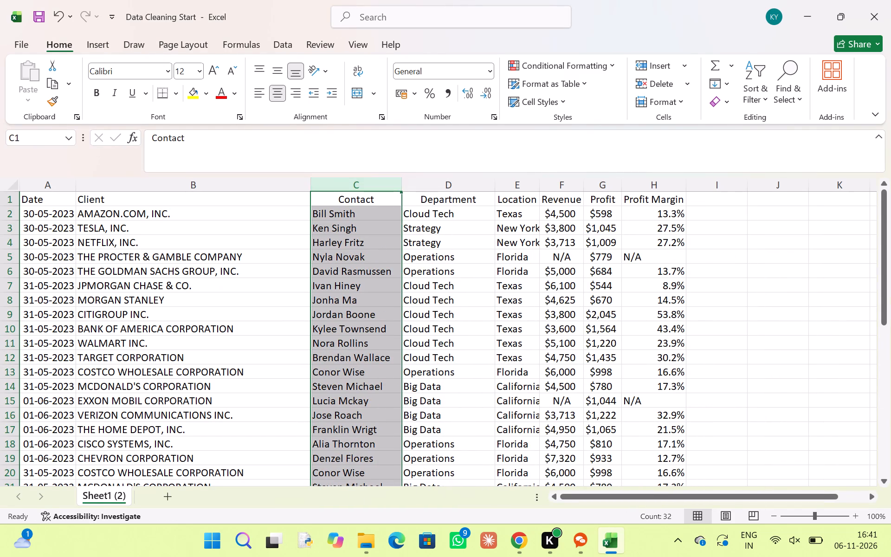
Review the cleaned table from the header row down to the last data row, 32.
left_click(472, 300)
scroll(367, 293, "down", 1)
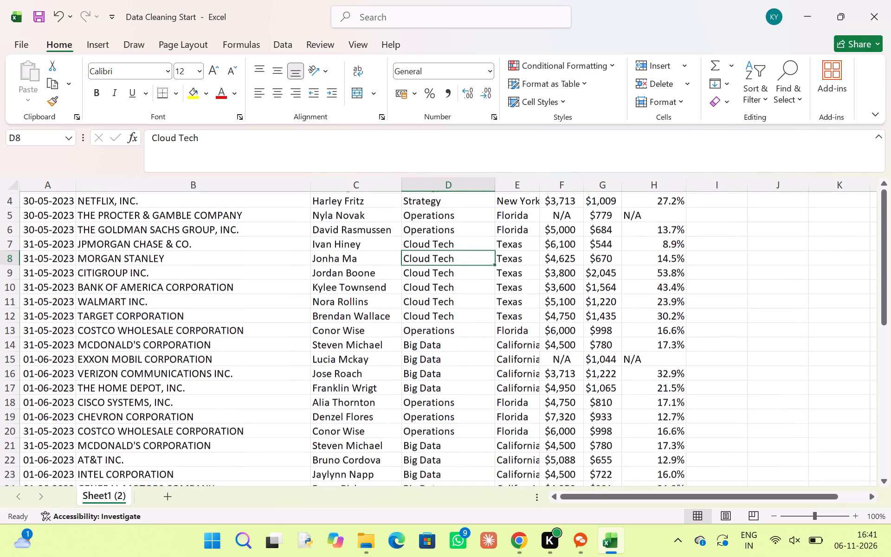
scroll(367, 293, "down", 1)
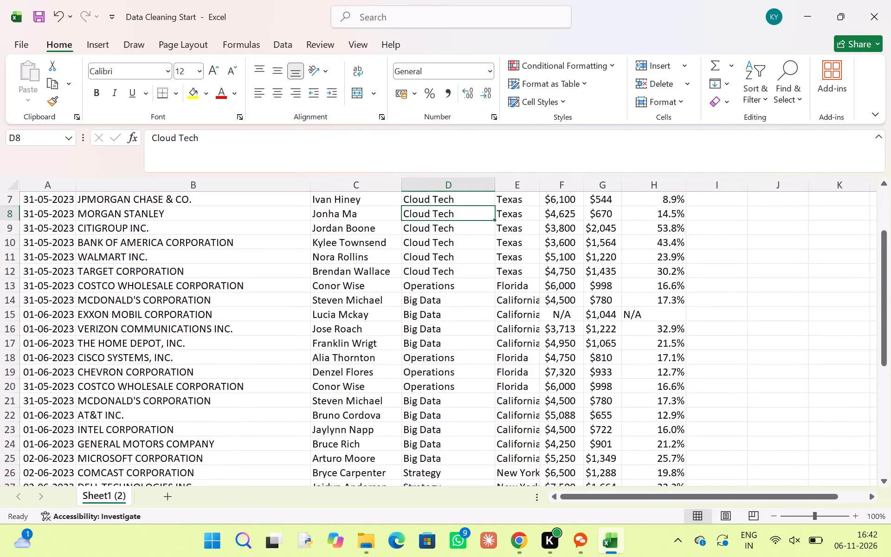
scroll(456, 340, "down", 4)
scroll(456, 340, "up", 1)
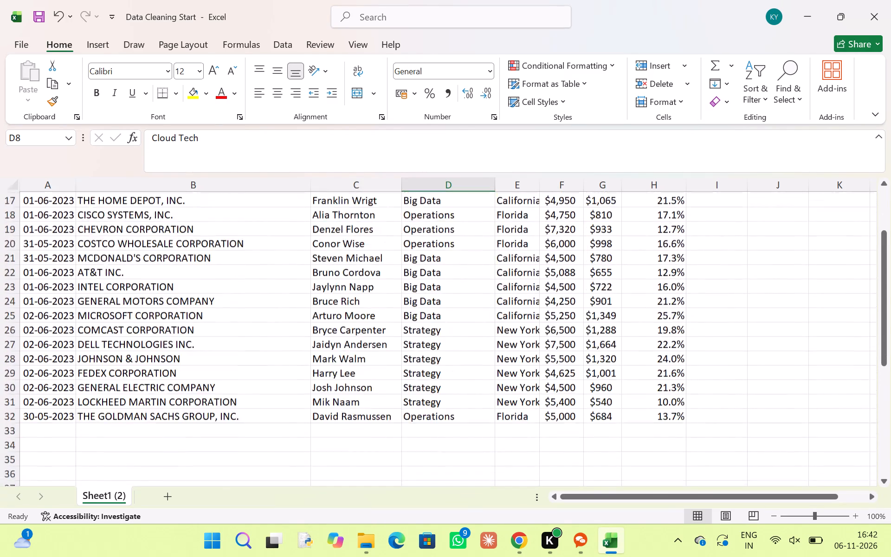
scroll(456, 340, "up", 2)
scroll(509, 323, "left", 1)
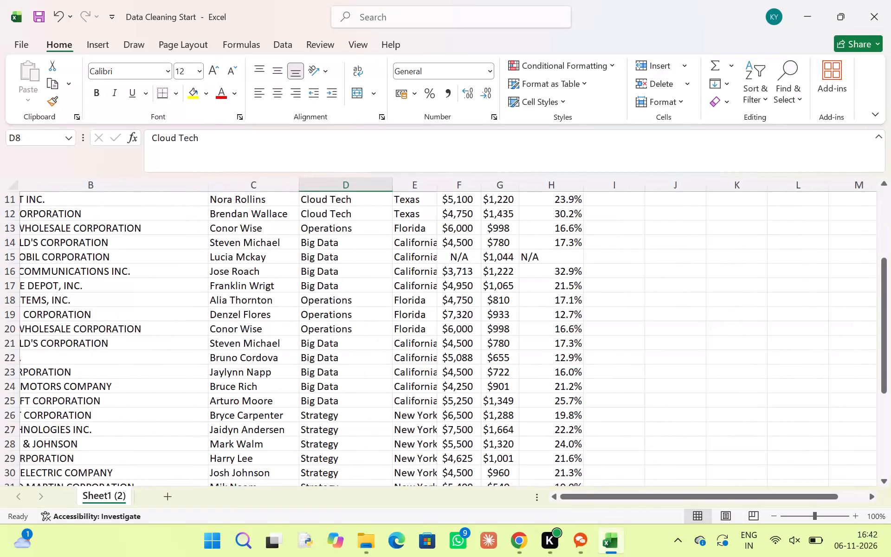
scroll(509, 323, "up", 4)
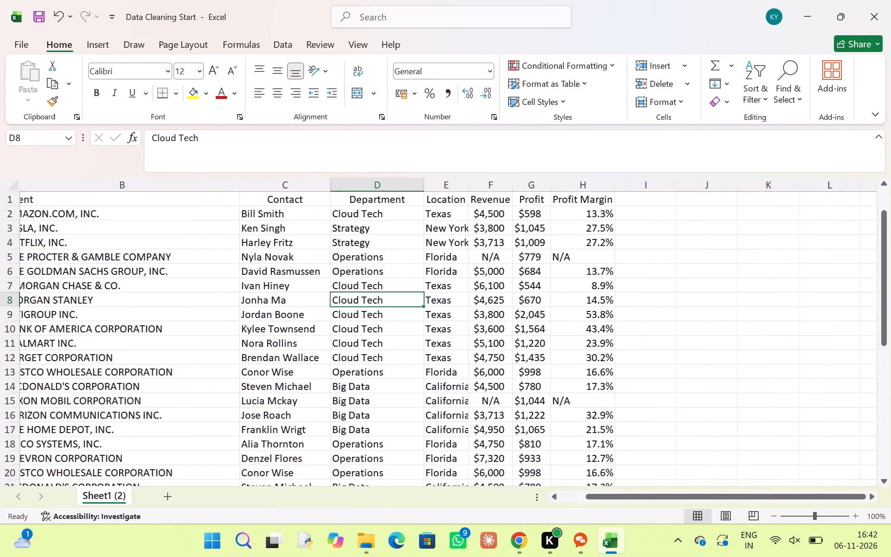
Select the entire Location column E.
left_click(455, 184)
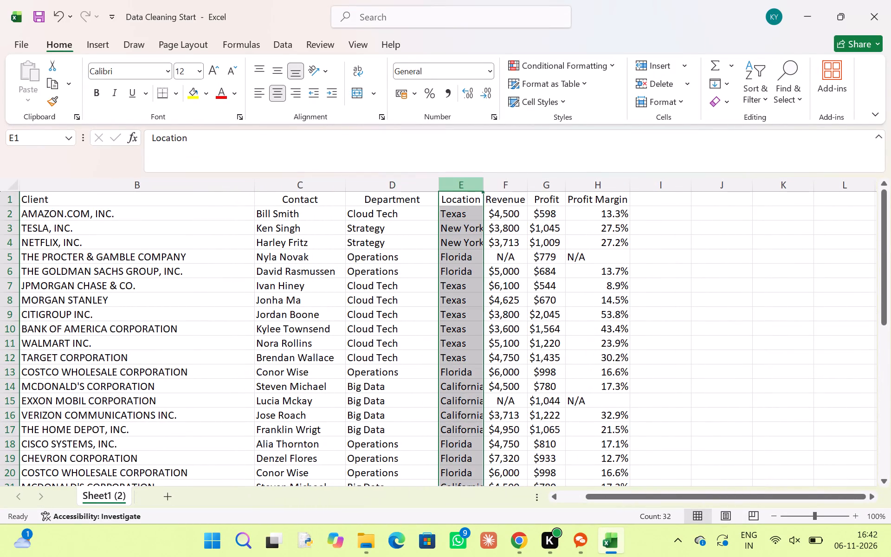